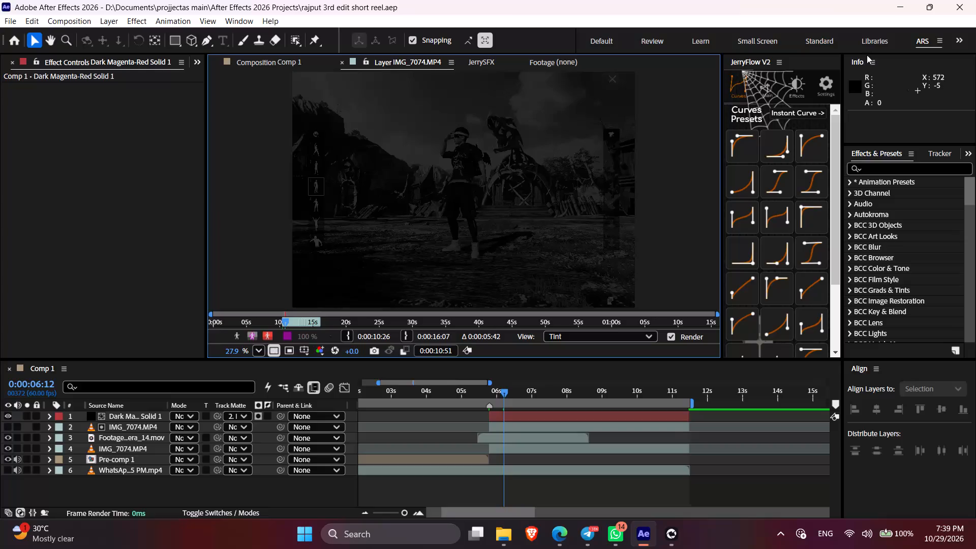
In Comp 1, move the fiery explosion footage layer so it starts at 0:00:05:47, and save the project.
left_click(264, 58)
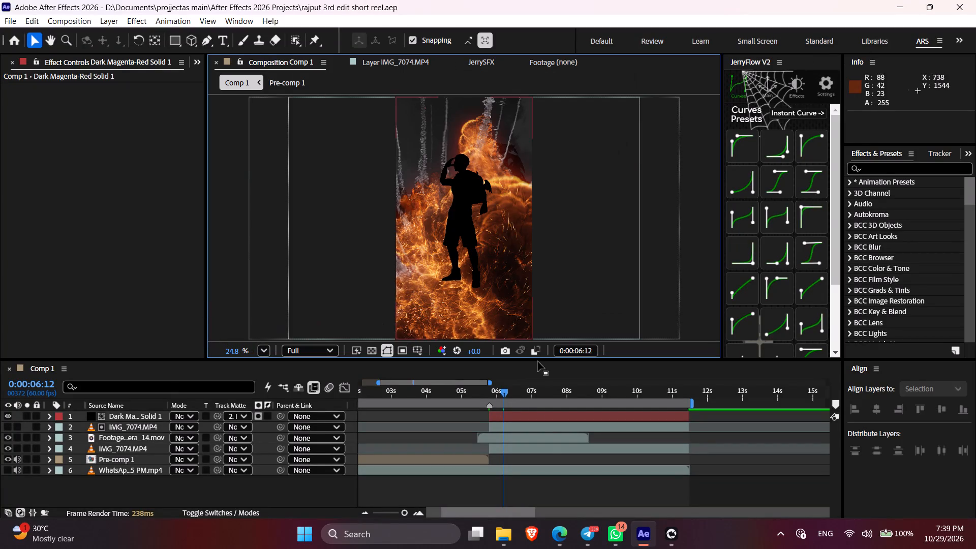
left_click(491, 393, "shift")
left_click(506, 441)
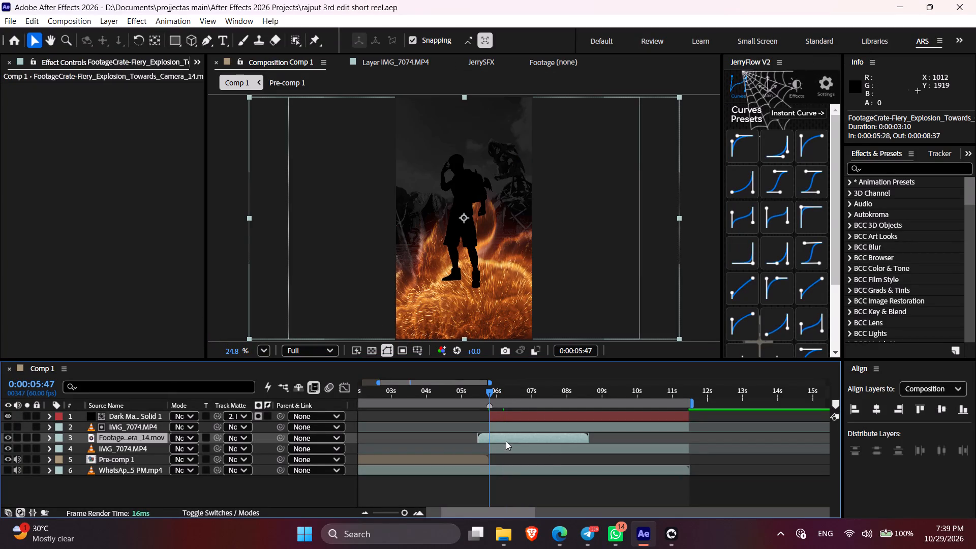
key("ctrl+s")
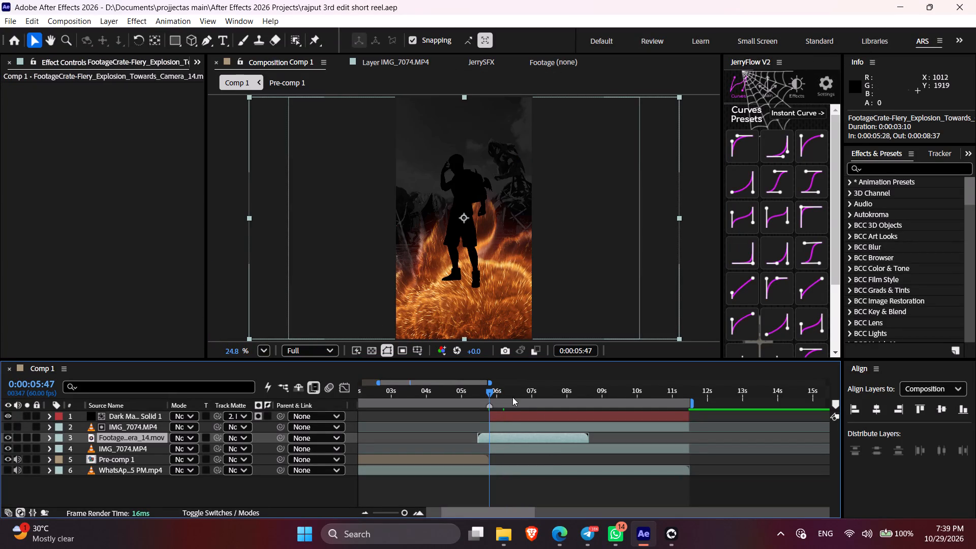
left_click_drag(498, 387, 516, 391)
key("i")
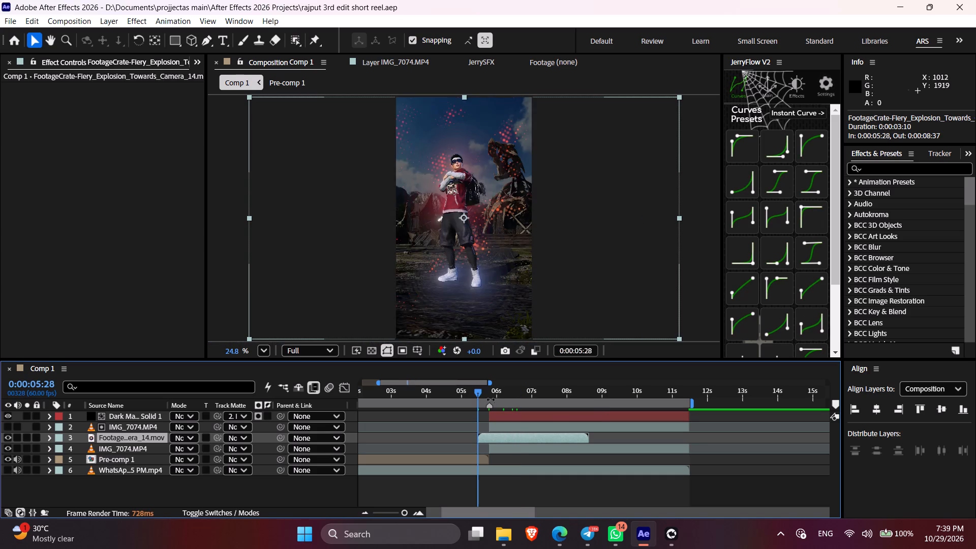
left_click(490, 396, "shift")
key("bracketleft")
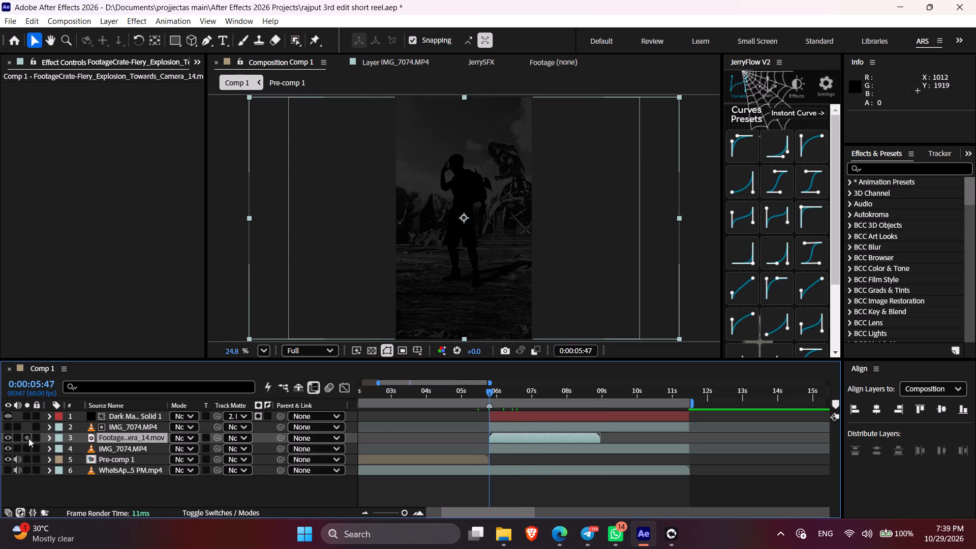
Solo the explosion footage layer and turn on its frame blending.
left_click(28, 438)
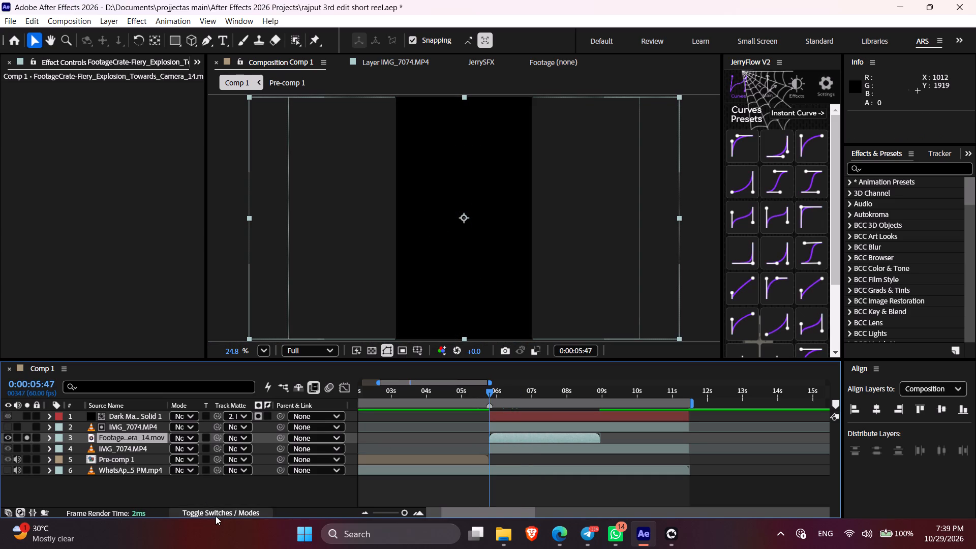
left_click(208, 512)
double_click(217, 439)
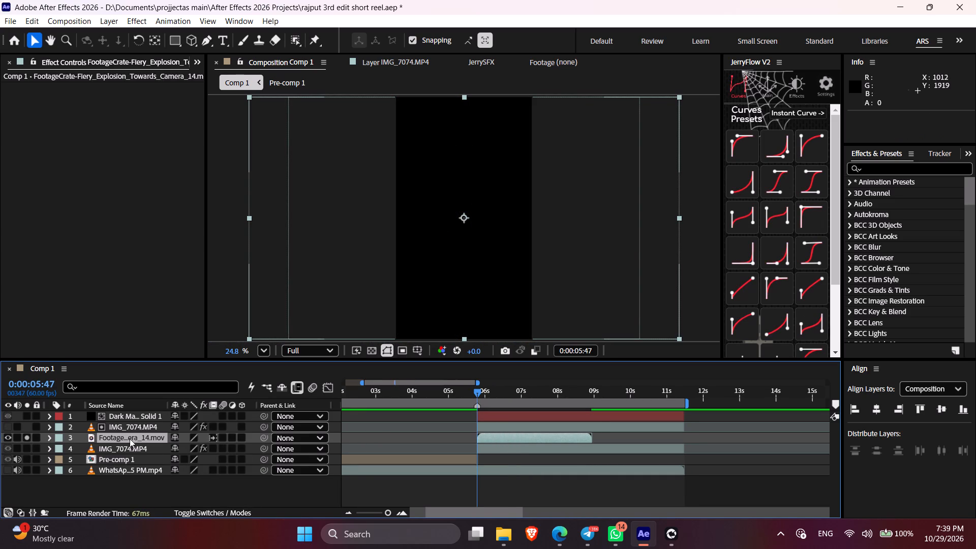
Enable time remapping on the explosion footage layer.
right_click(130, 439)
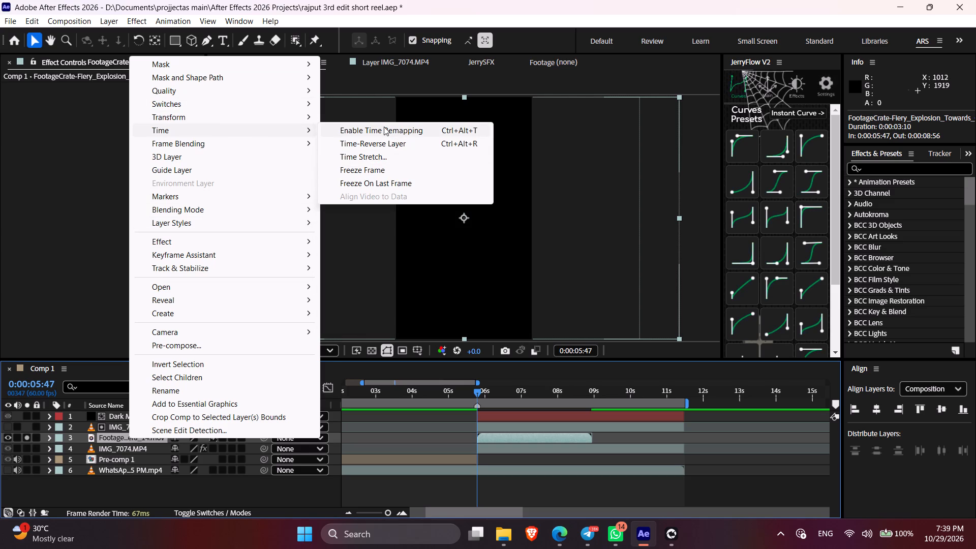
left_click(384, 127)
Add a Time Remap keyframe at 0:00:06:25 on the explosion layer with the value 0:00:00:28.
left_click_drag(486, 389, 492, 390)
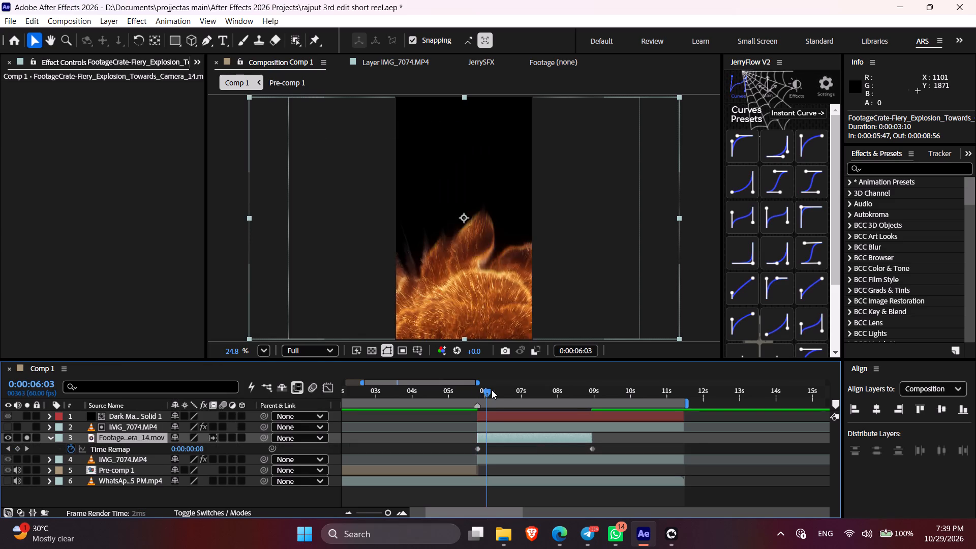
left_click_drag(492, 390, 500, 393)
left_click_drag(195, 450, 200, 450)
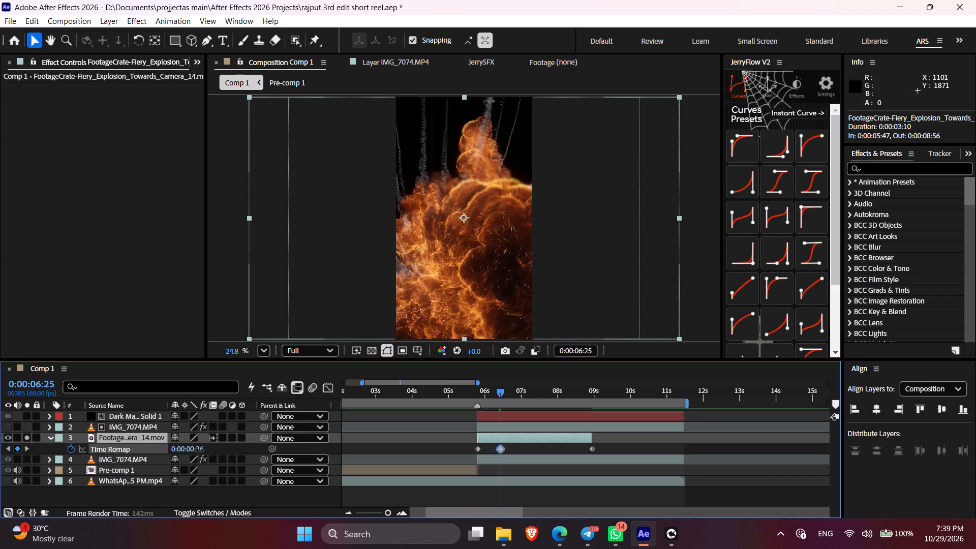
left_click_drag(200, 450, 200, 450)
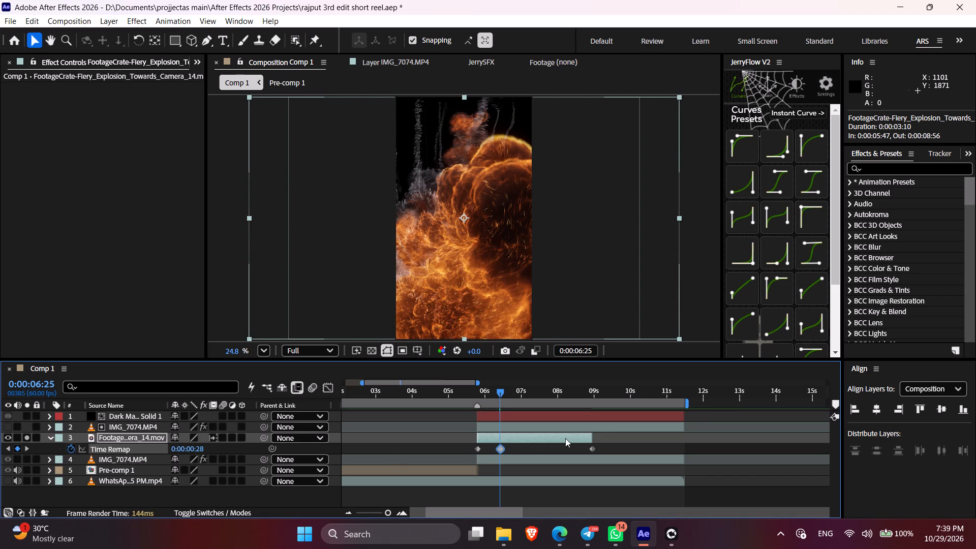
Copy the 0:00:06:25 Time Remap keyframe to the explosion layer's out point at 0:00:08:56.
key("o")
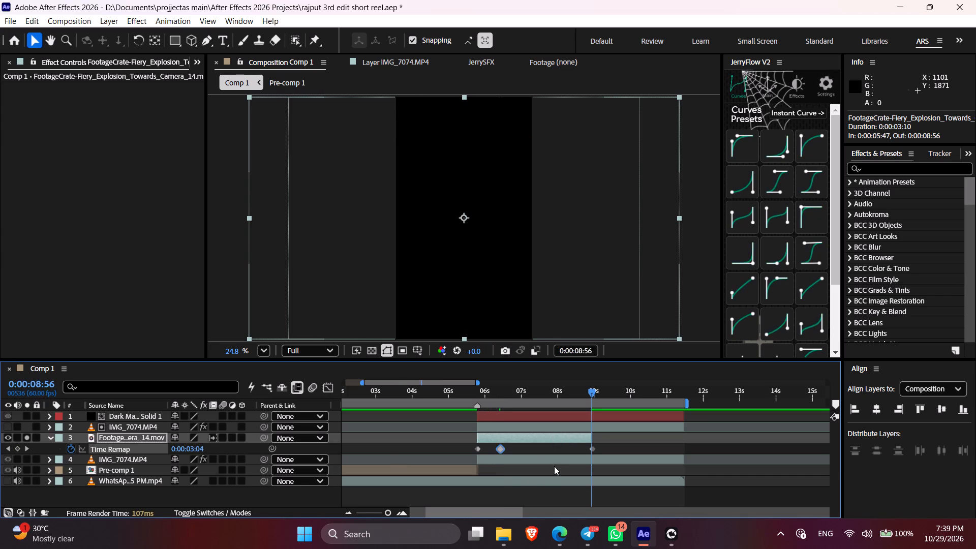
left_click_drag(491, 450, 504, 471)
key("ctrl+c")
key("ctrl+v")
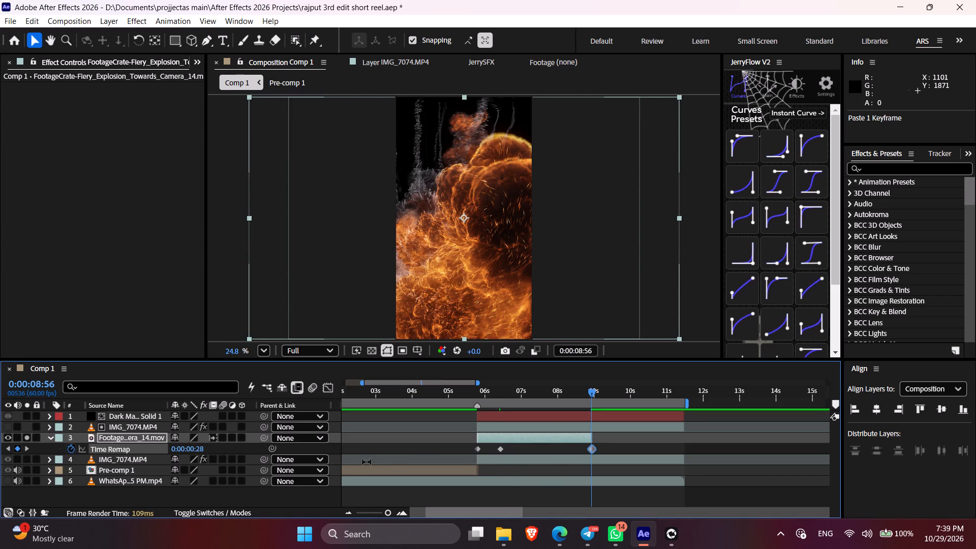
Extend the explosion layer's out point to 0:00:11:28, level with the end of the IMG_7074.MP4 layers.
left_click_drag(594, 434, 667, 455)
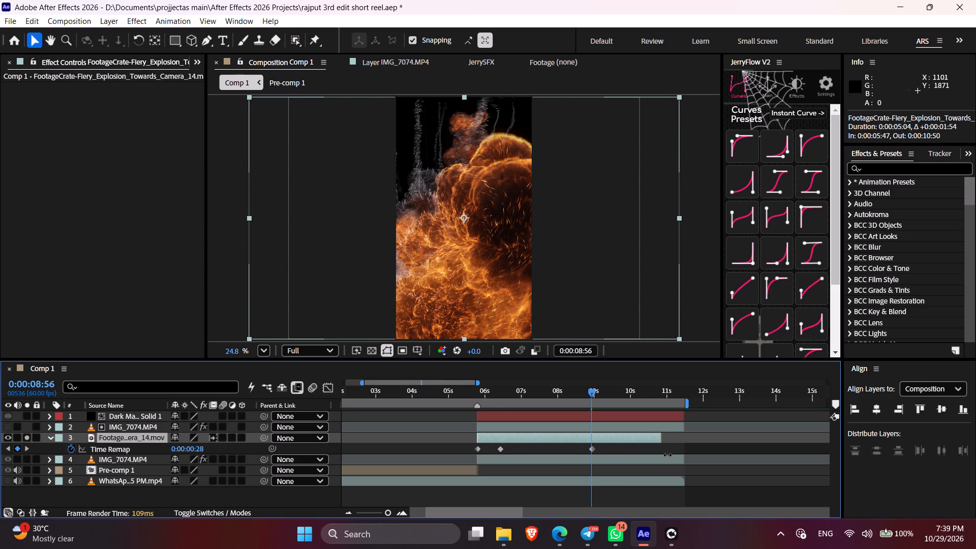
left_click_drag(667, 455, 682, 459)
key("o")
Delete all Time Remap keyframes that come after the one at 0:00:06:25 on the explosion layer.
left_click_drag(594, 451, 647, 483)
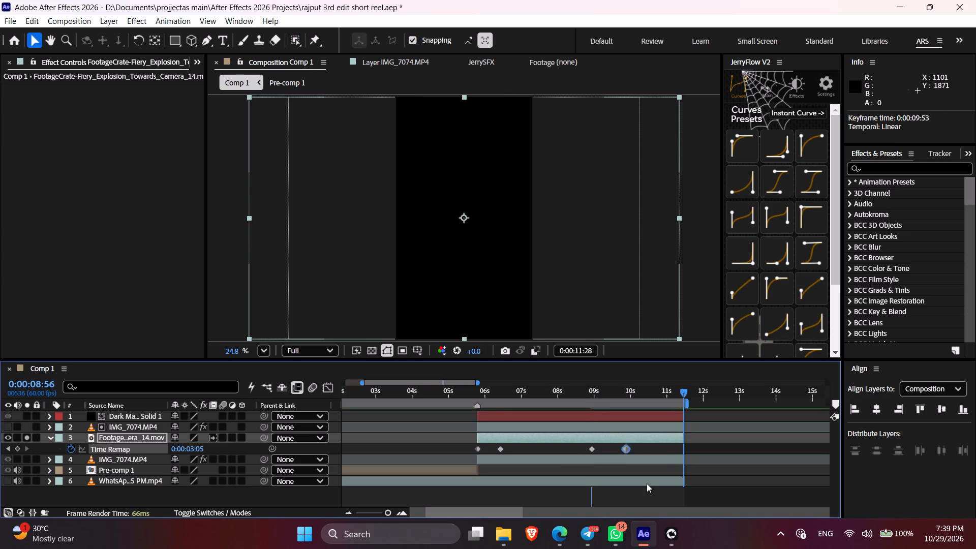
left_click_drag(647, 483, 680, 495)
left_click_drag(584, 448, 731, 472)
key("BackSpace")
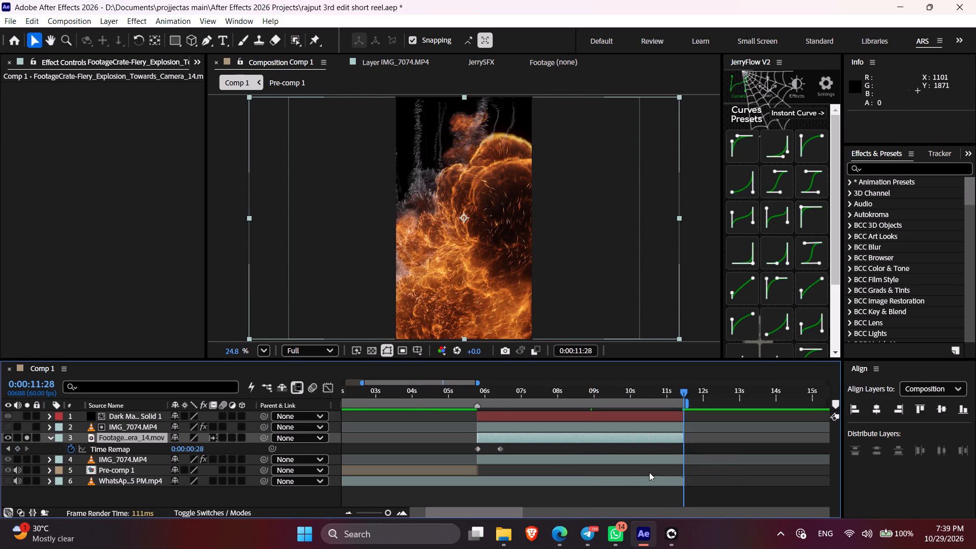
Add a Time Remap keyframe at 0:00:11:28 on the explosion layer with the value 0:00:01:20.
left_click_drag(200, 449, 216, 451)
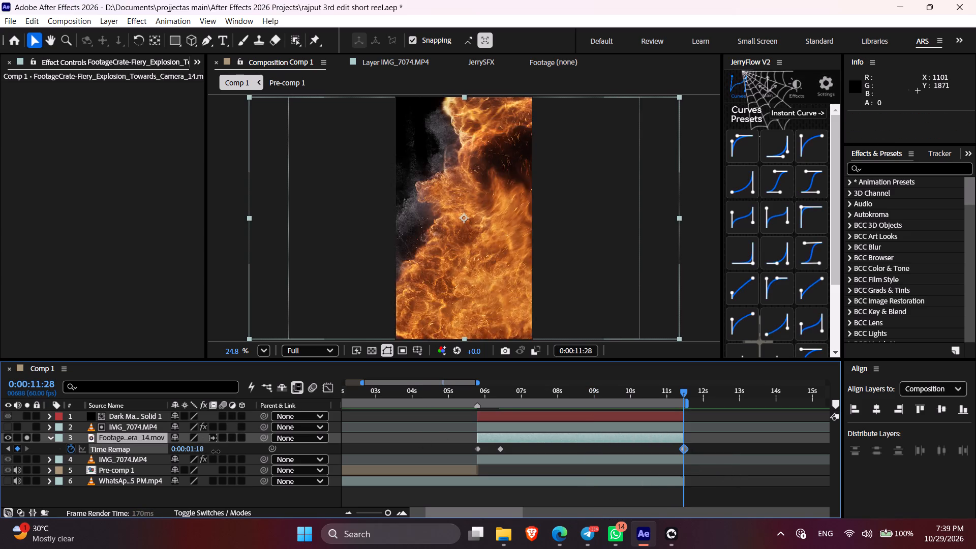
left_click_drag(216, 451, 219, 452)
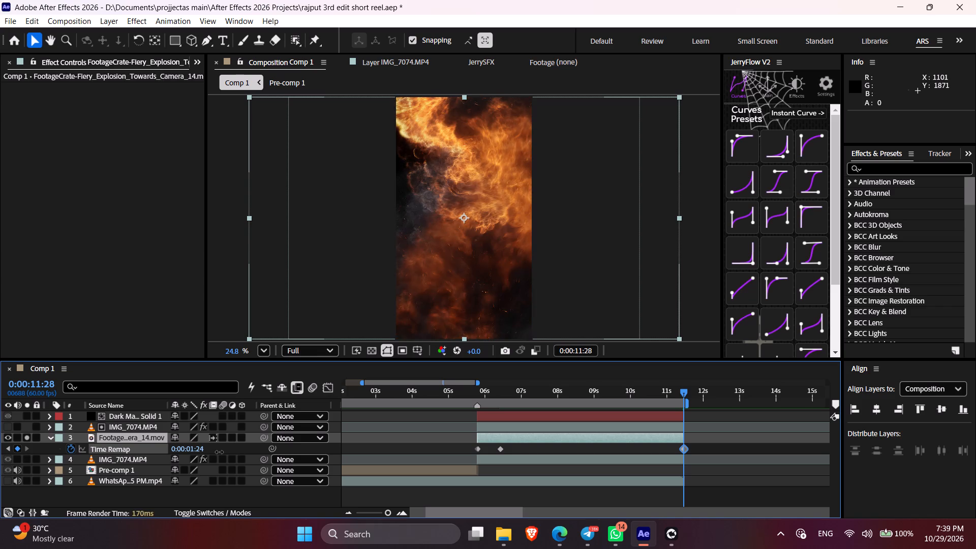
left_click_drag(219, 452, 217, 452)
Apply Easy Ease to all three Time Remap keyframes and collapse the explosion layer's properties.
left_click_drag(468, 447, 696, 459)
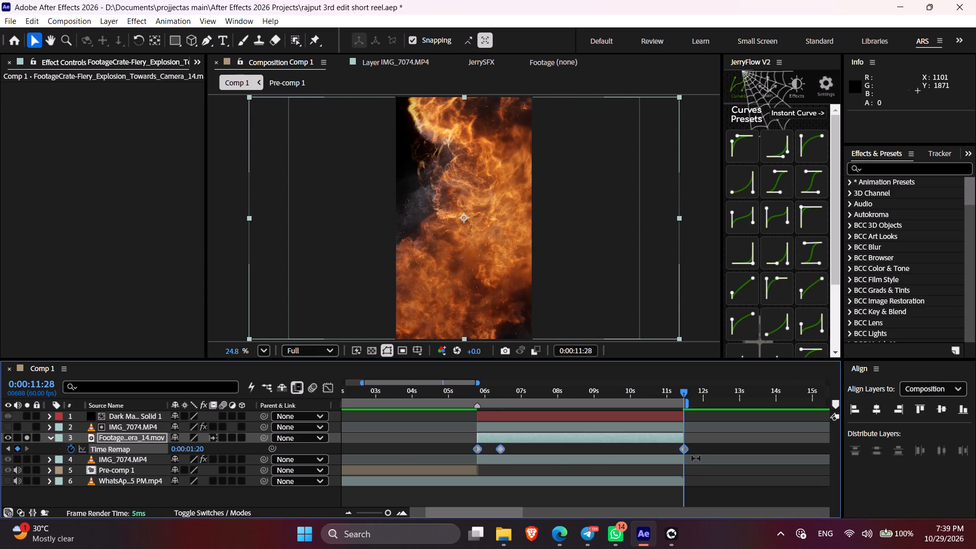
key("F9")
key("u")
left_click(457, 385)
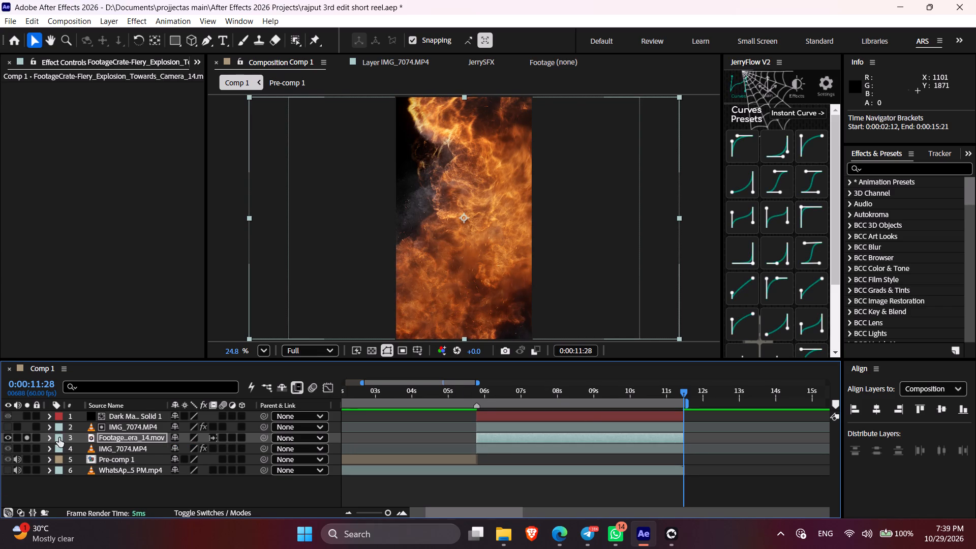
Unsolo the explosion layer, check the composite around 0:00:08:13, and save the project.
left_click(30, 439)
left_click_drag(509, 393, 565, 410)
key("ctrl+s")
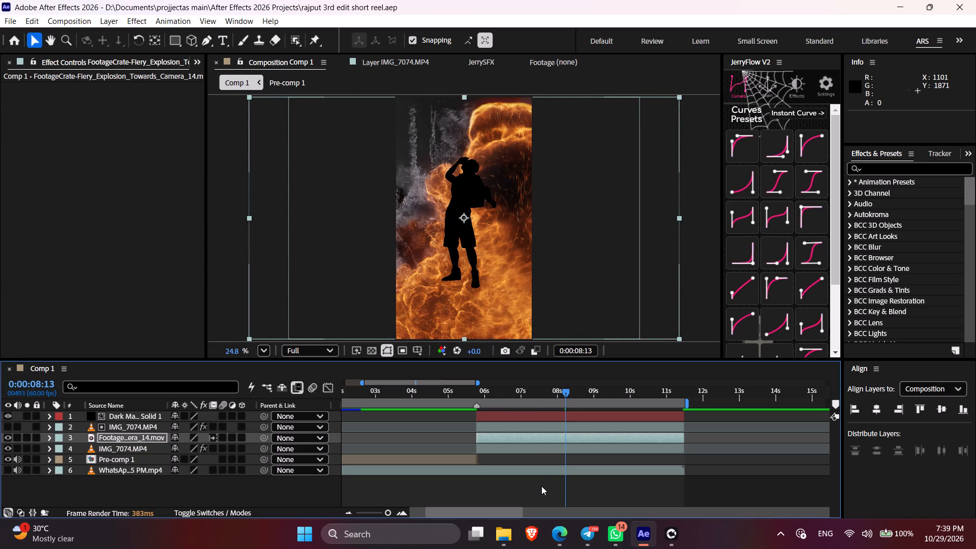
Set the composition preview resolution to Quarter.
left_click(541, 492)
left_click_drag(319, 352, 331, 441)
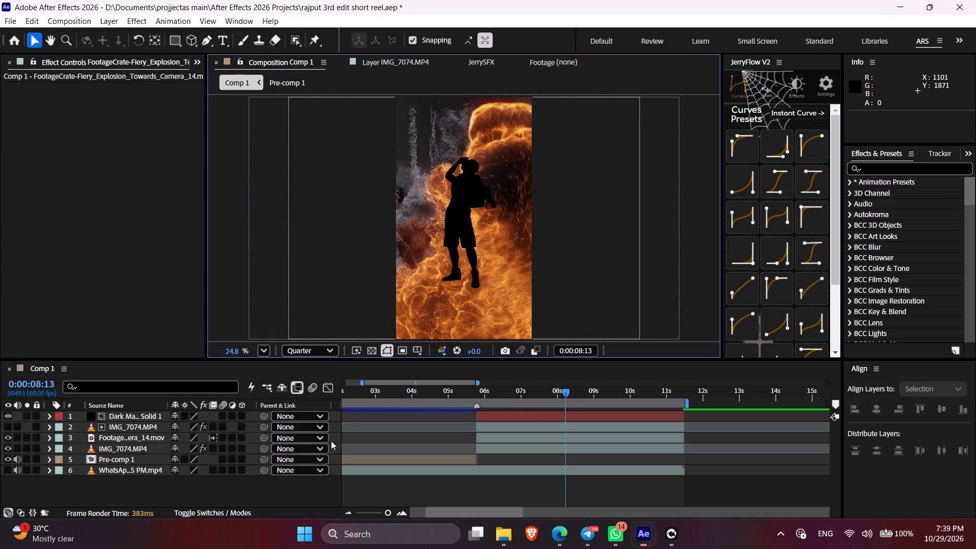
Open the Layer viewer for IMG_7074.MP4.
left_click(395, 64)
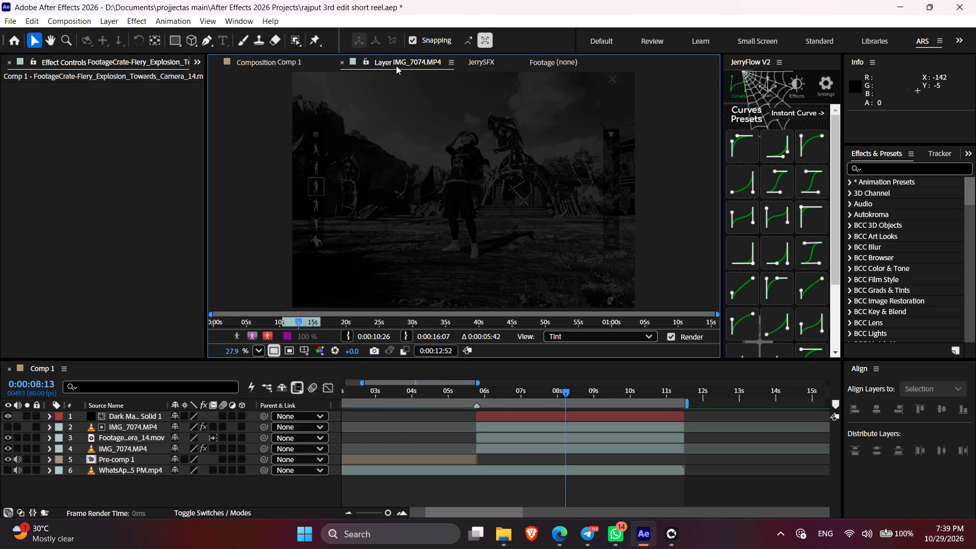
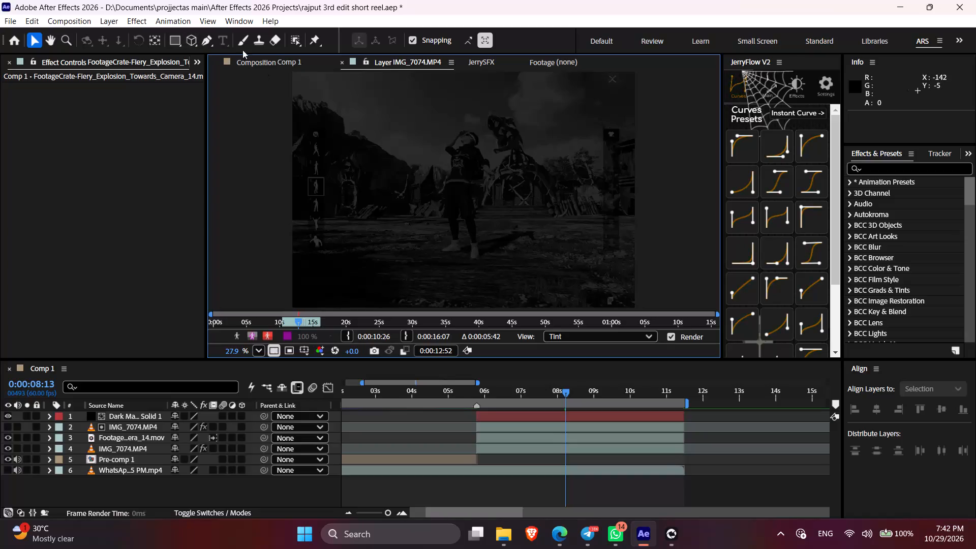
Return to the Comp 1 composition view, go to 0:00:07:16, and save the project.
left_click(276, 55)
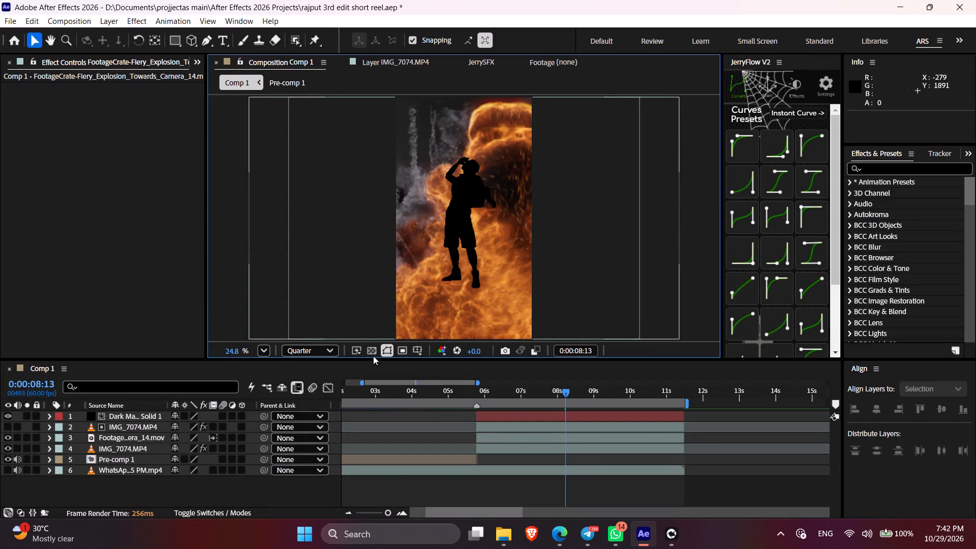
left_click(528, 392)
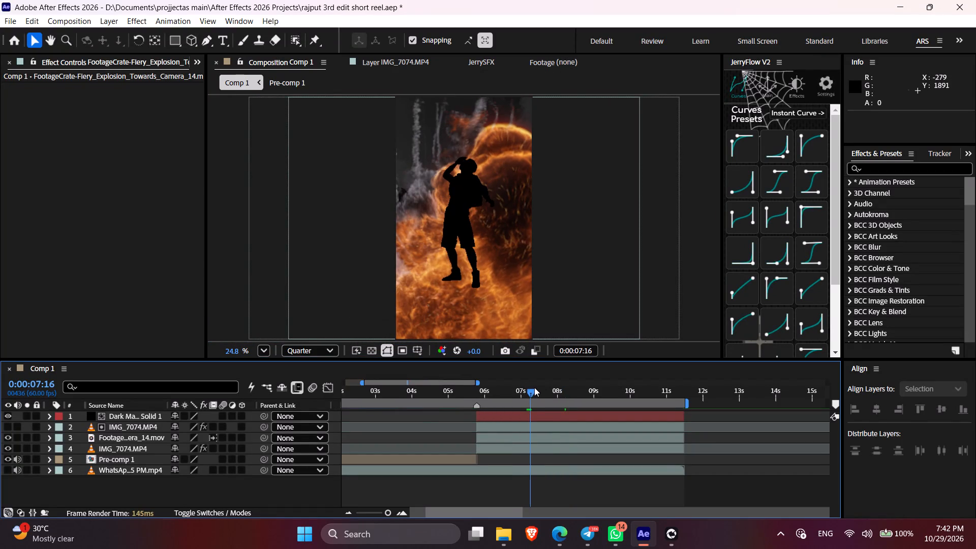
key("ctrl+s")
Scrub Comp 1 between about 0:00:06:32 and 0:00:09:08 to examine the explosion's motion behind the silhouetted character.
key("v")
left_click_drag(526, 384, 509, 384)
left_click_drag(524, 391, 504, 391)
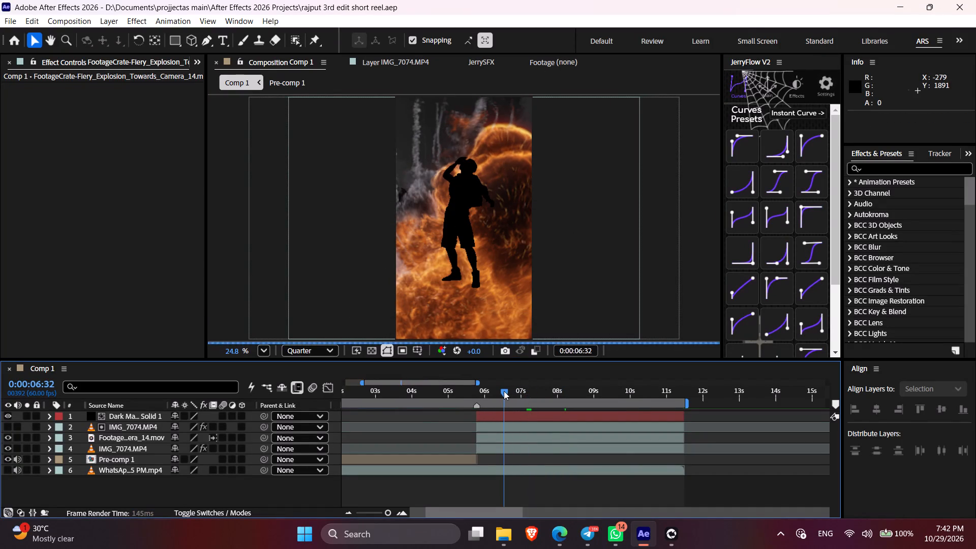
left_click_drag(504, 391, 536, 391)
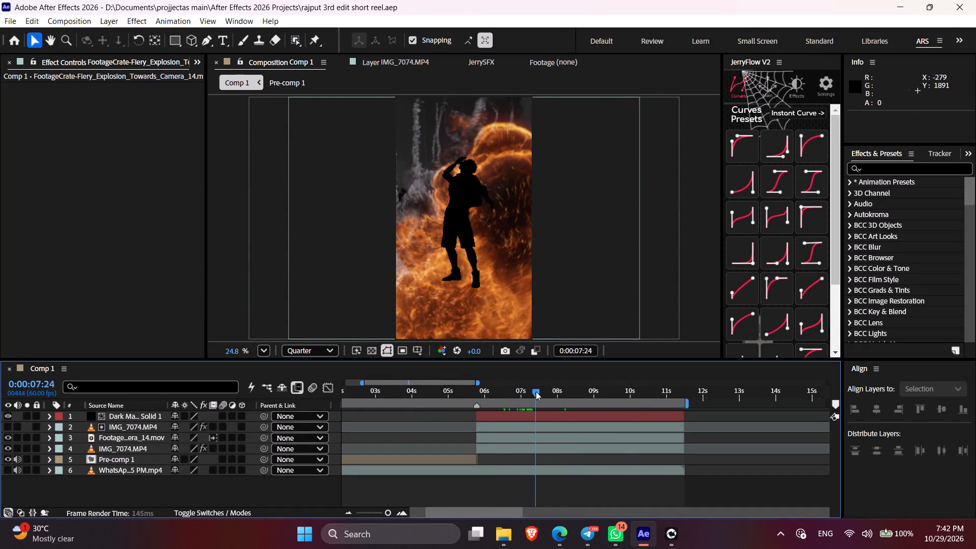
left_click_drag(536, 391, 569, 400)
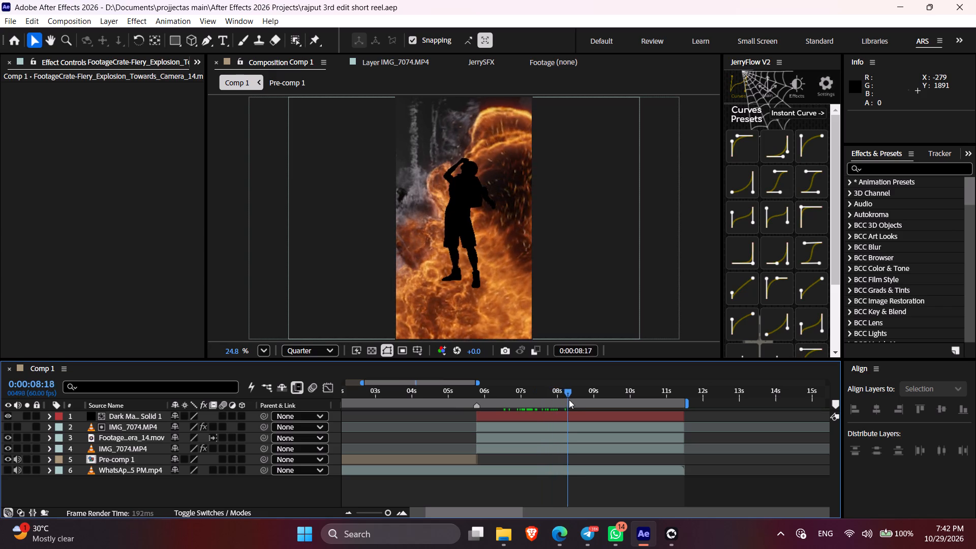
left_click_drag(569, 400, 600, 411)
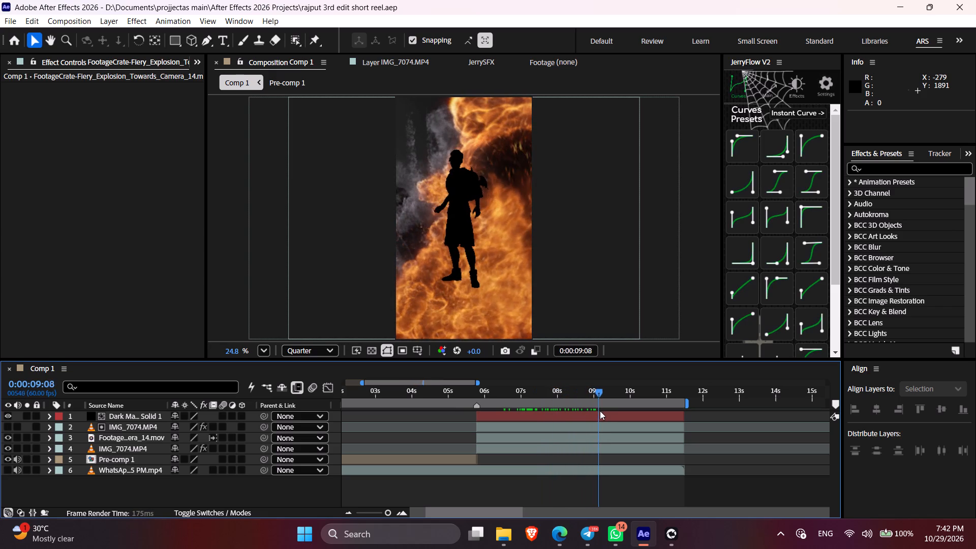
left_click_drag(600, 411, 547, 414)
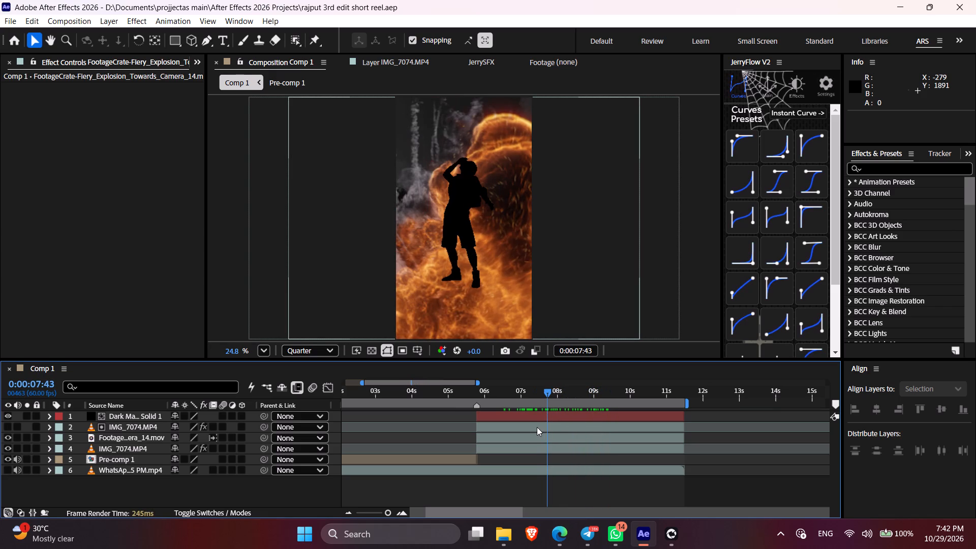
Go to the in point of the matted IMG_7074.MP4 layer at 0:00:05:47 and toggle solo on the explosion footage layer twice.
left_click(537, 427)
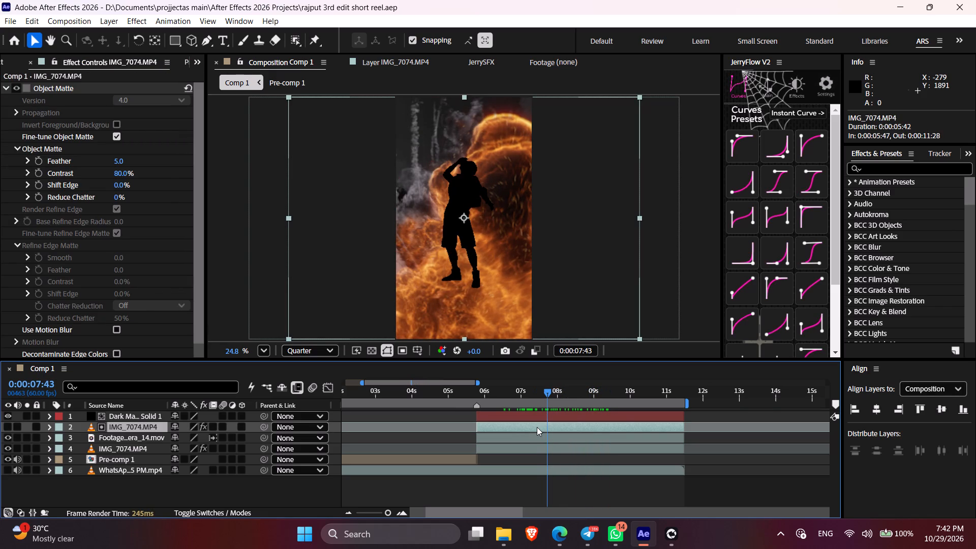
key("i")
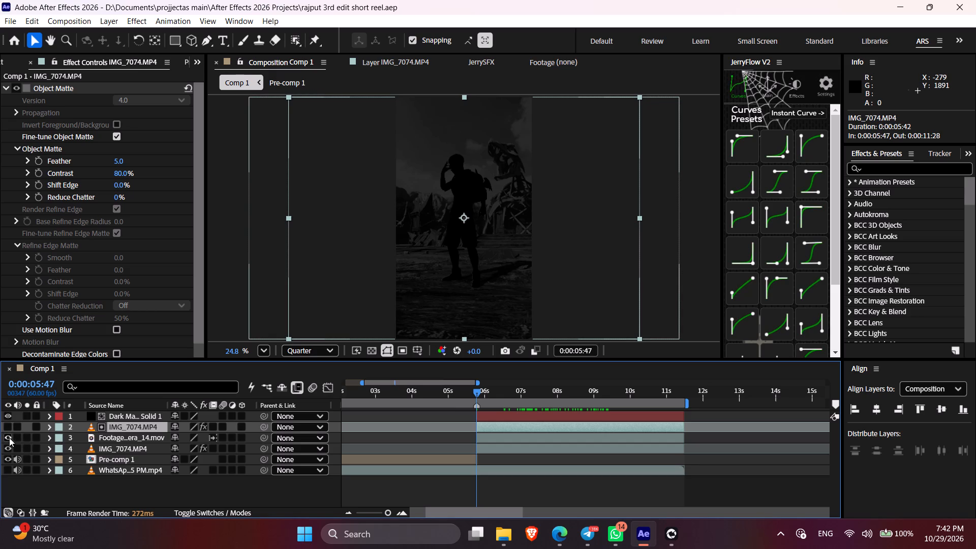
left_click(27, 438)
left_click(27, 438)
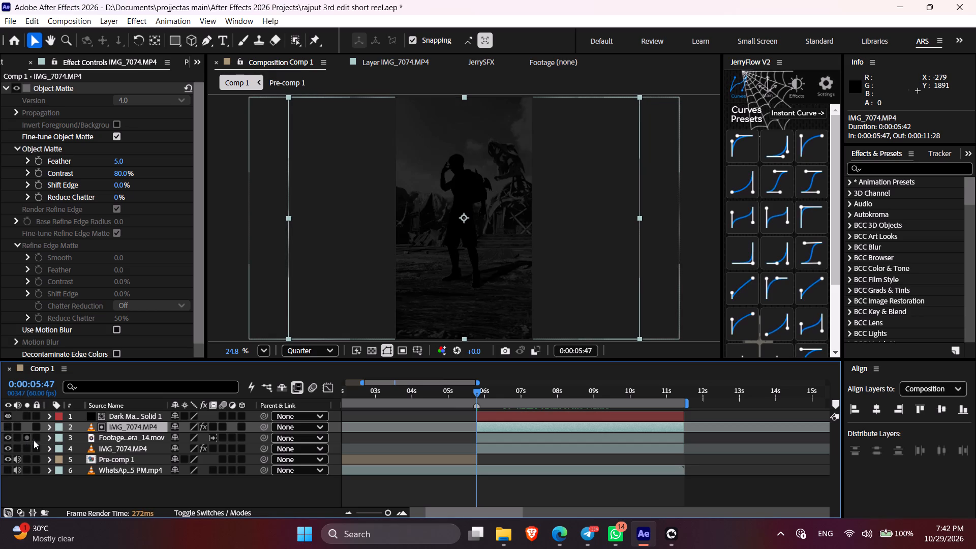
Solo the tinted IMG_7074.MP4 layer beneath the explosion footage and apply the Twixtor effect from RE:Vision Plug-ins to it.
left_click(23, 452)
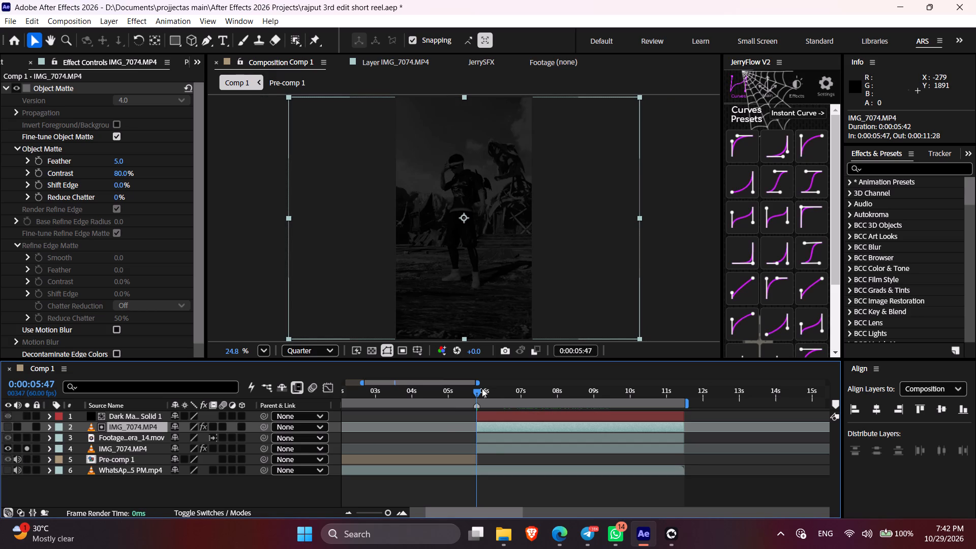
left_click(496, 448)
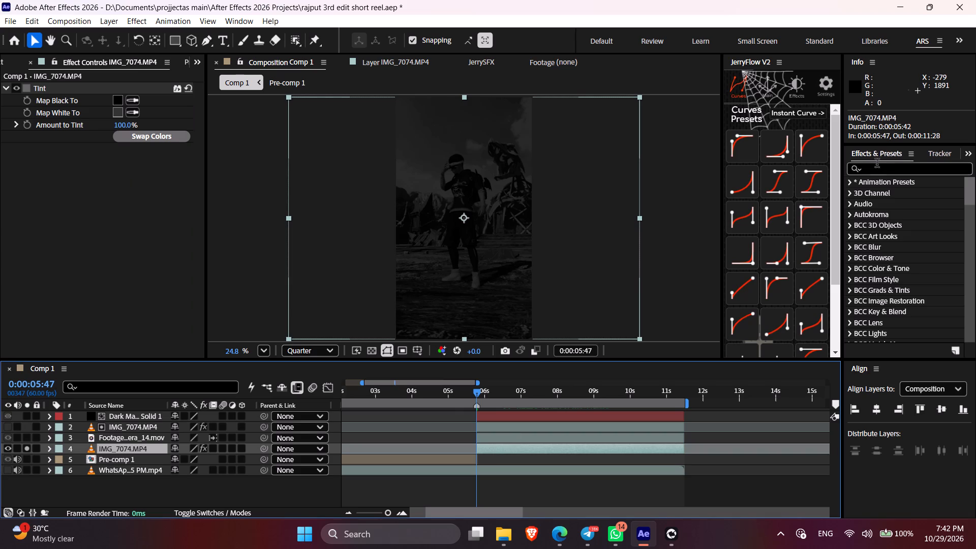
left_click(877, 172)
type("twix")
left_click_drag(969, 191, 975, 264)
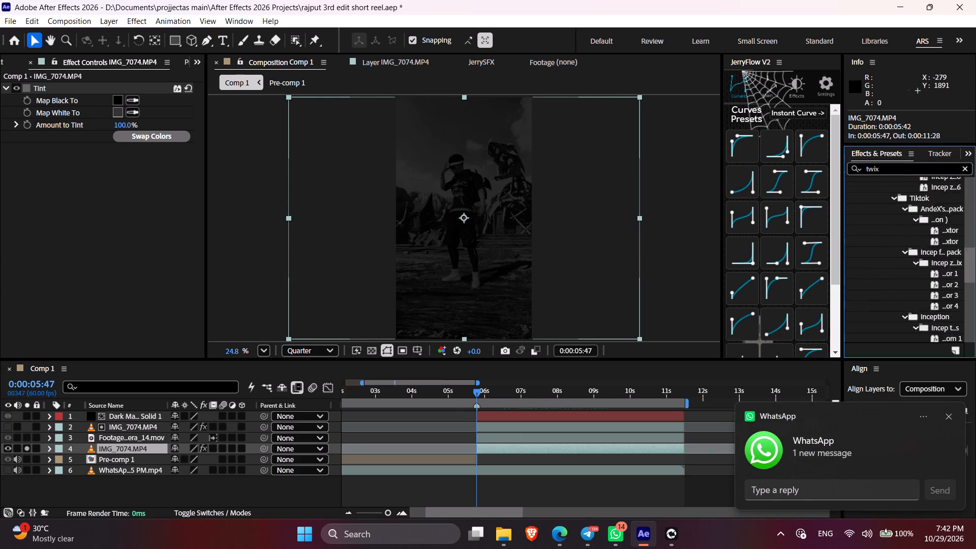
left_click_drag(975, 264, 975, 352)
left_click_drag(903, 319, 538, 450)
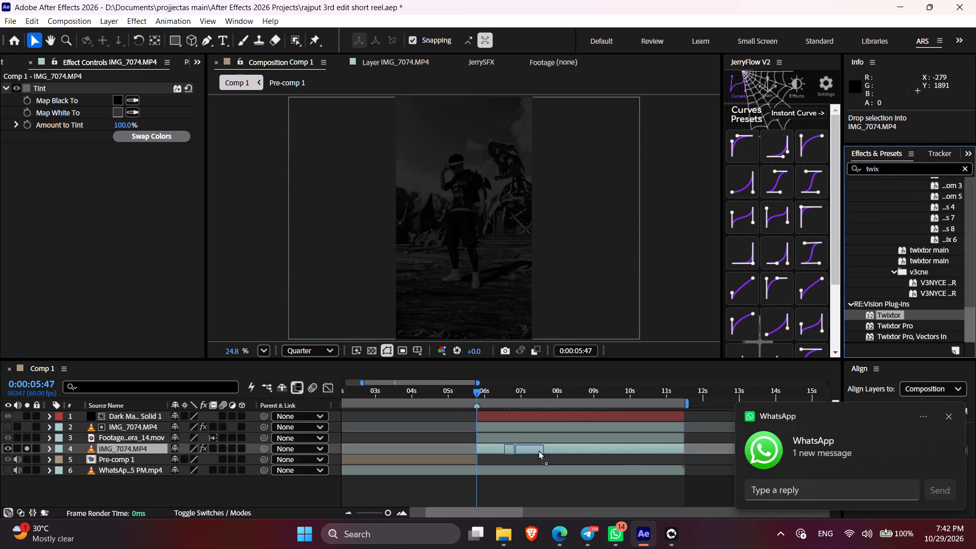
left_click_drag(538, 450, 536, 449)
Open the Layer viewer for the tinted IMG_7074.MP4 layer.
left_click(380, 59)
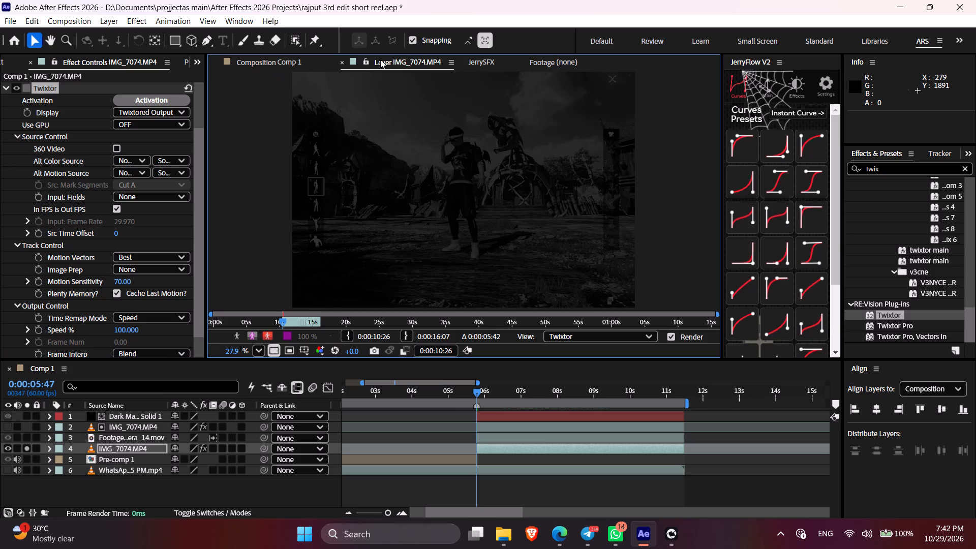
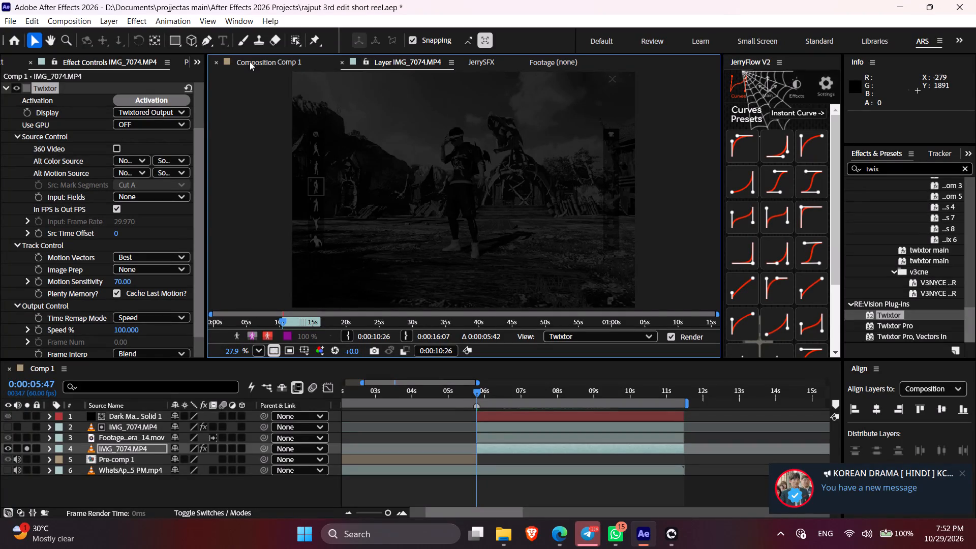
Turn on GPU use and turn off Less GPU Mem in the Twixtor effect of IMG_7074.MP4 on layer 4.
left_click_drag(198, 170, 204, 200)
left_click(158, 94)
left_click(159, 125)
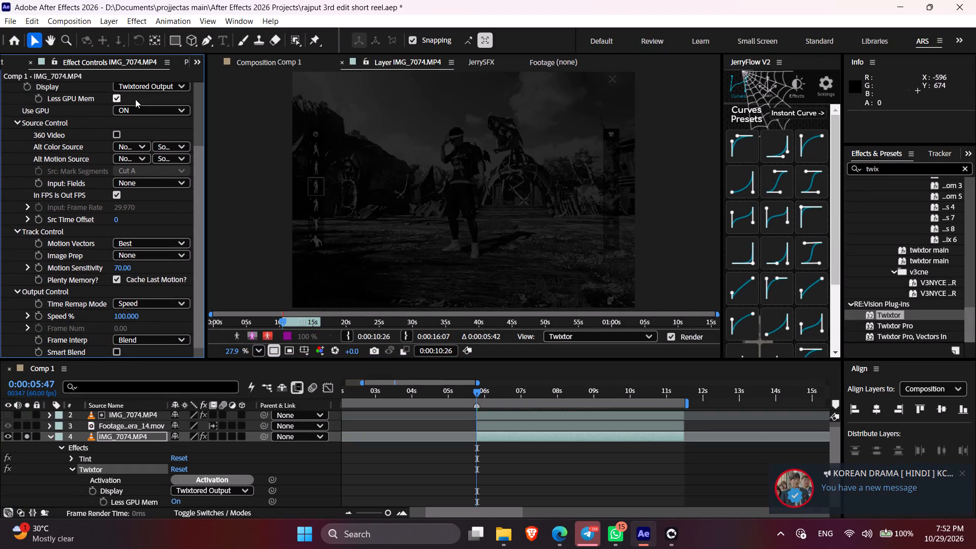
left_click(135, 100)
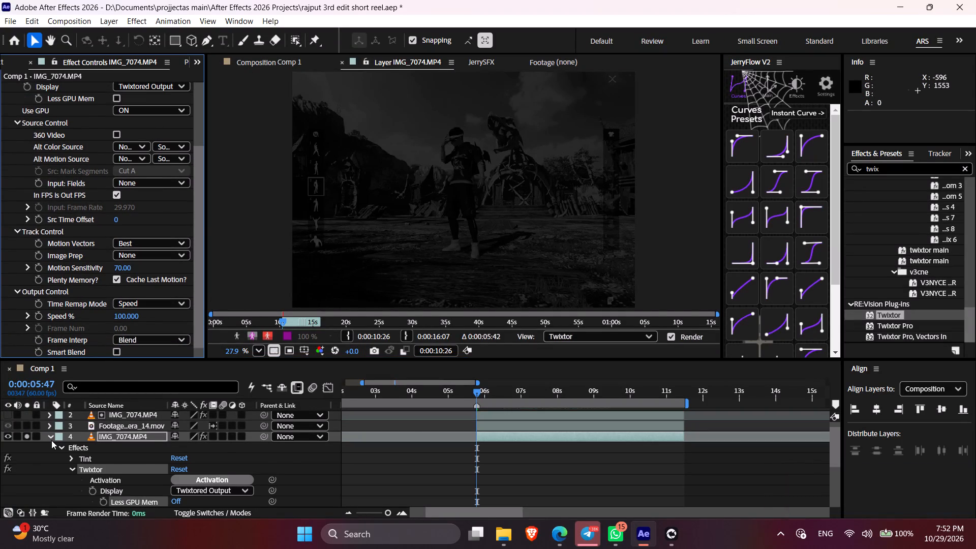
left_click(51, 440)
Set Twixtor's Motion Sensitivity to 100, Image Prep to Contrast/Edge, Frame Interp to Motion Weighted, and enable Smart Blend.
left_click_drag(124, 267, 256, 270)
left_click(128, 255)
left_click(155, 290)
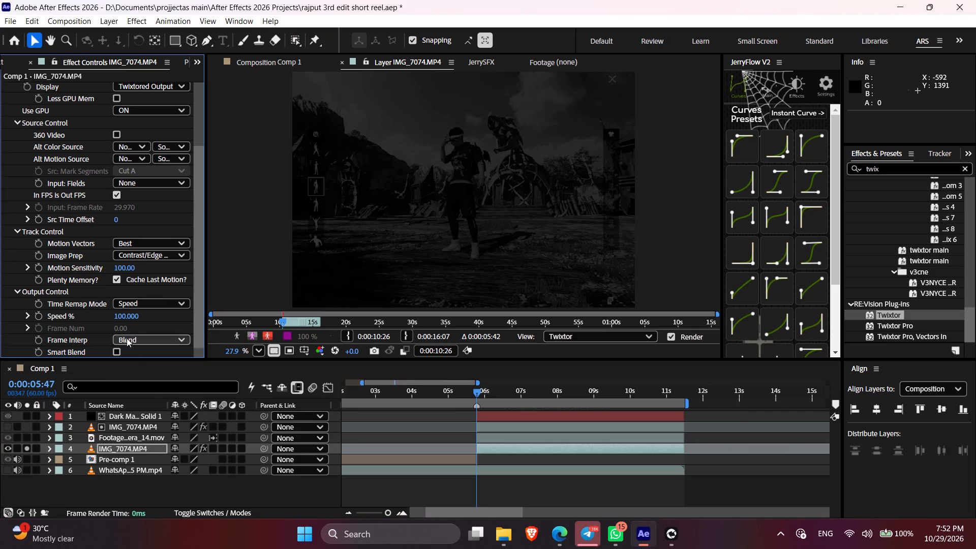
left_click(127, 338)
left_click(165, 386)
left_click(136, 350)
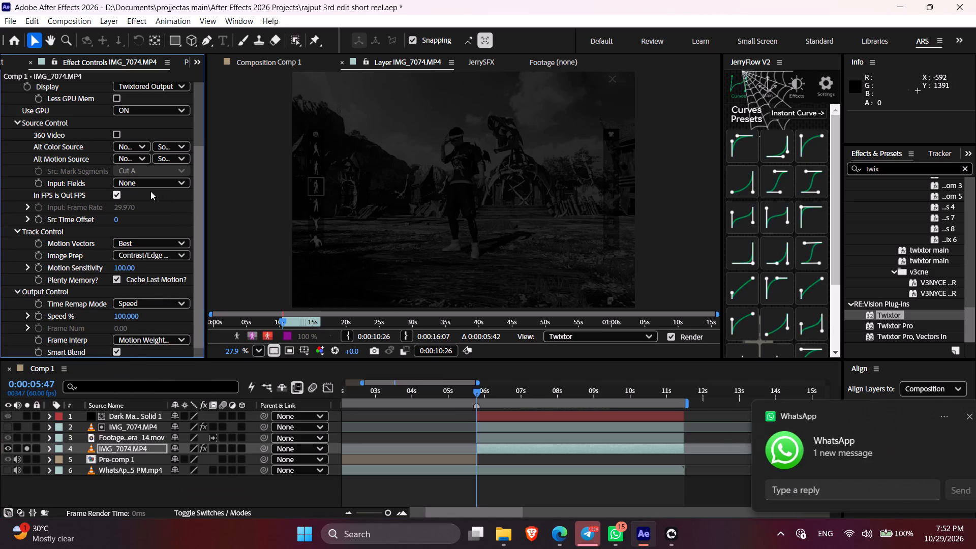
Keyframe Twixtor's Speed % at 100 at 0:00:05:47 and at 15 at 0:00:07:04.
left_click(40, 313)
key("u")
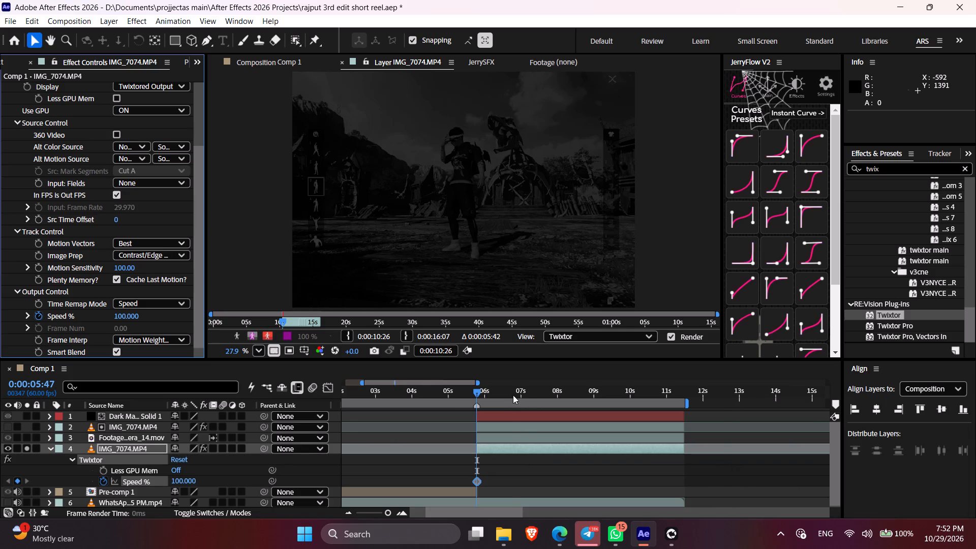
left_click(511, 395)
left_click_drag(511, 395, 524, 398)
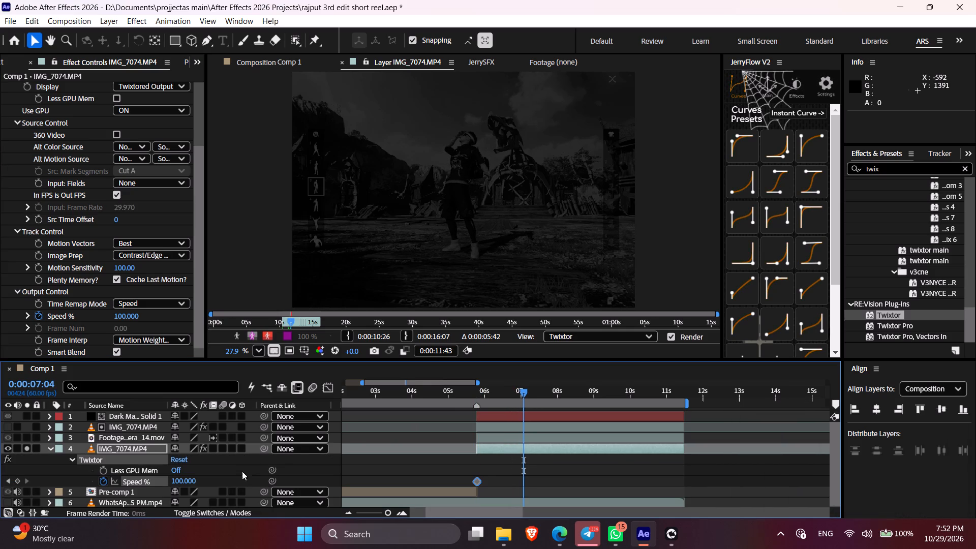
left_click(176, 479)
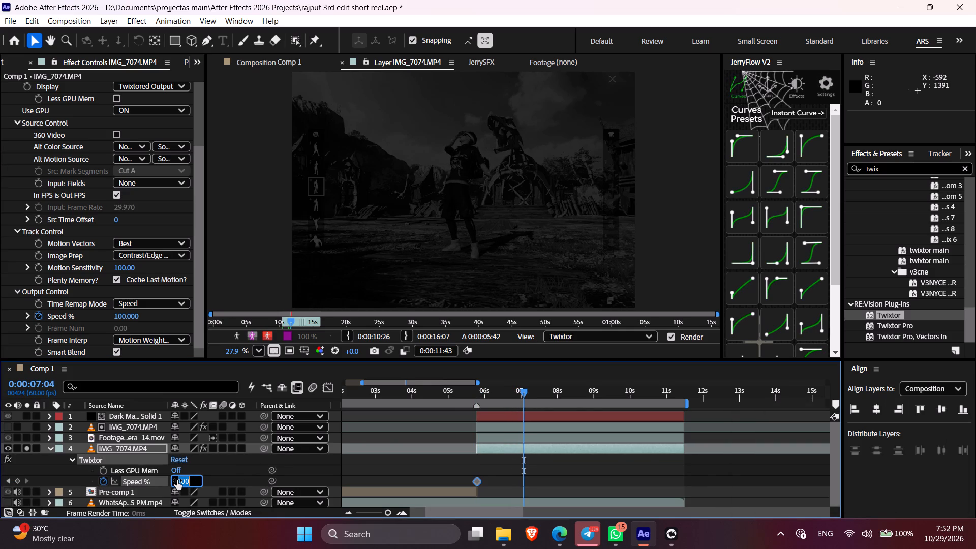
type("15")
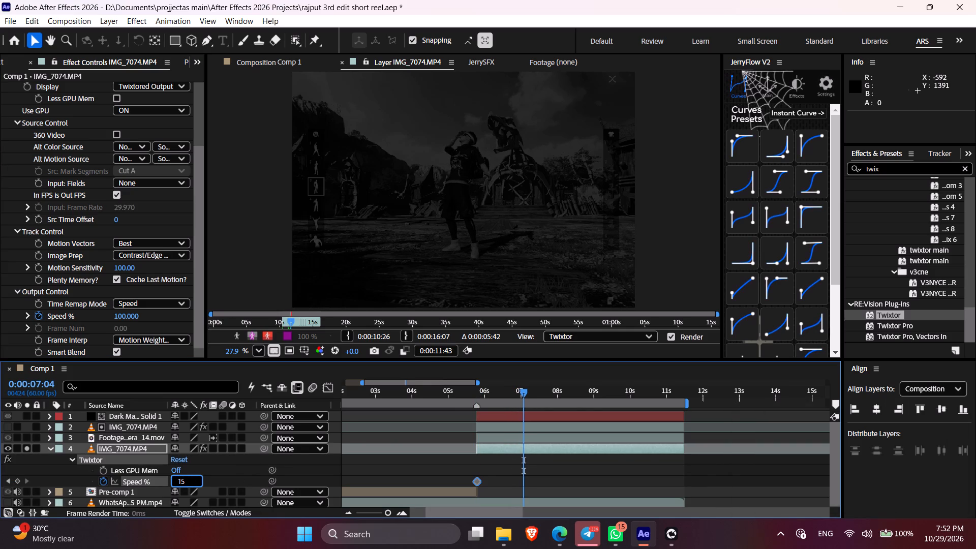
left_click(543, 452)
Apply the JerryFlow fast-start, slow-end curve preset in the first row to both Speed % keyframes and return to the layer's in point.
left_click_drag(552, 480, 548, 480)
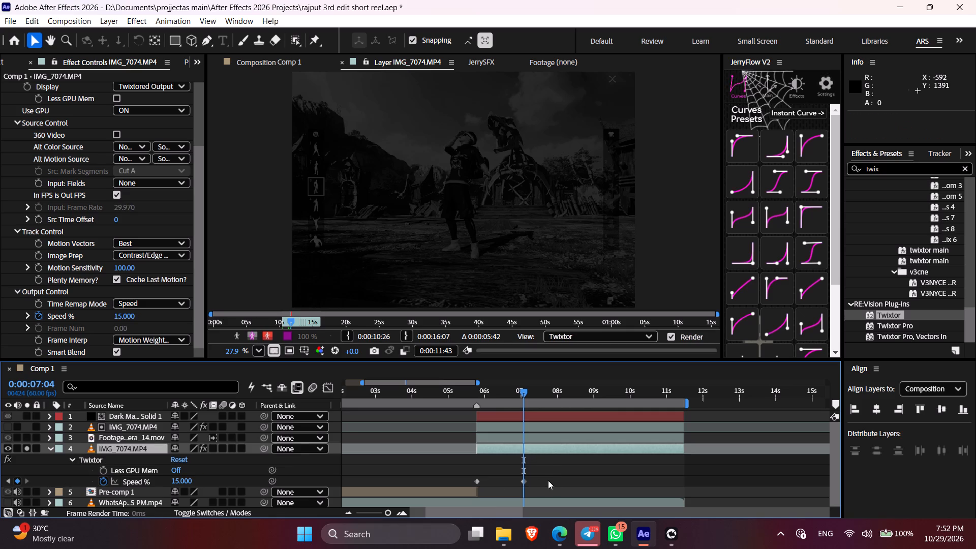
left_click_drag(548, 480, 415, 481)
left_click(807, 167)
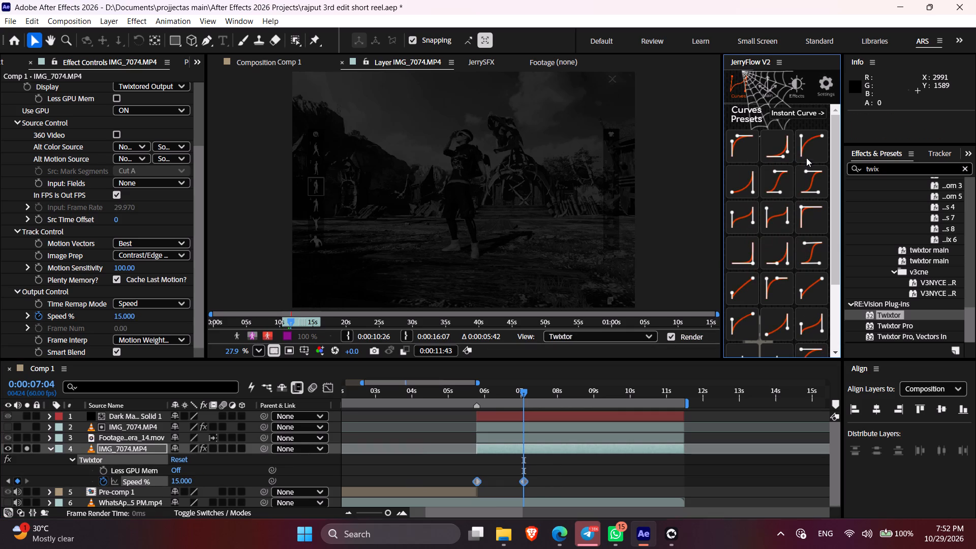
left_click(806, 146)
key("i")
left_click(413, 461)
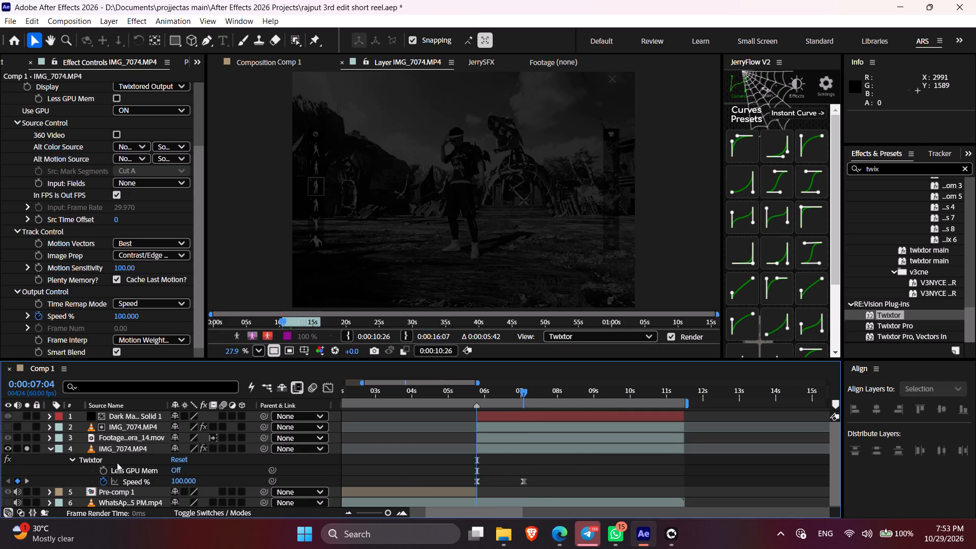
Copy the Twixtor effect from IMG_7074.MP4 on layer 4.
left_click(117, 463)
key("e")
left_click(118, 458)
double_click(123, 472)
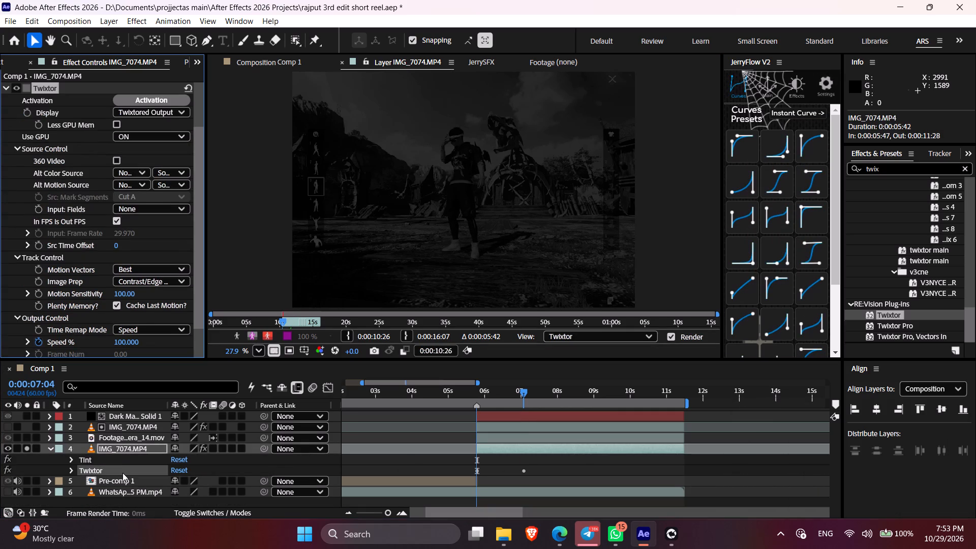
key("ctrl+c")
Move the Twixtor effect above Tint in the effect order of IMG_7074.MP4 on layer 4, and collapse the layer.
key("e")
key("e")
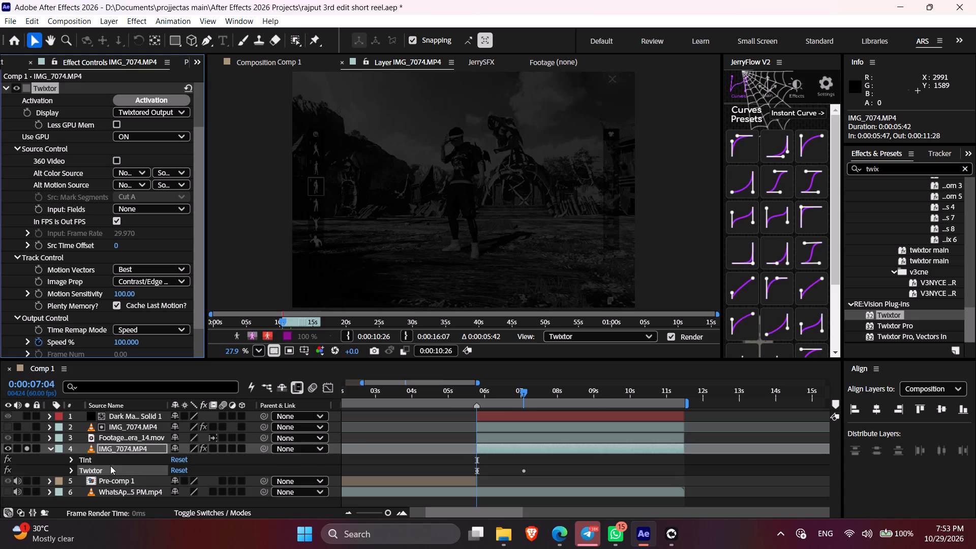
left_click_drag(116, 469, 106, 455)
key("e")
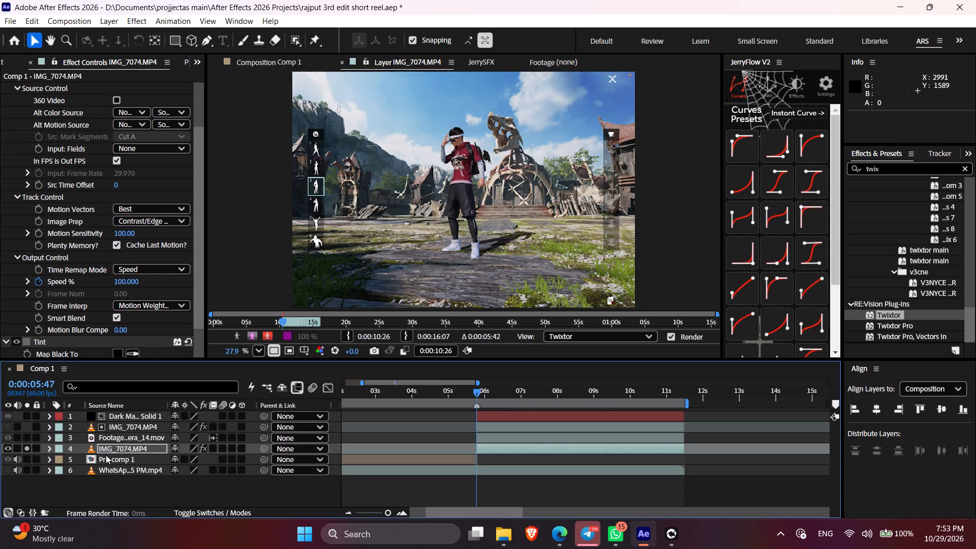
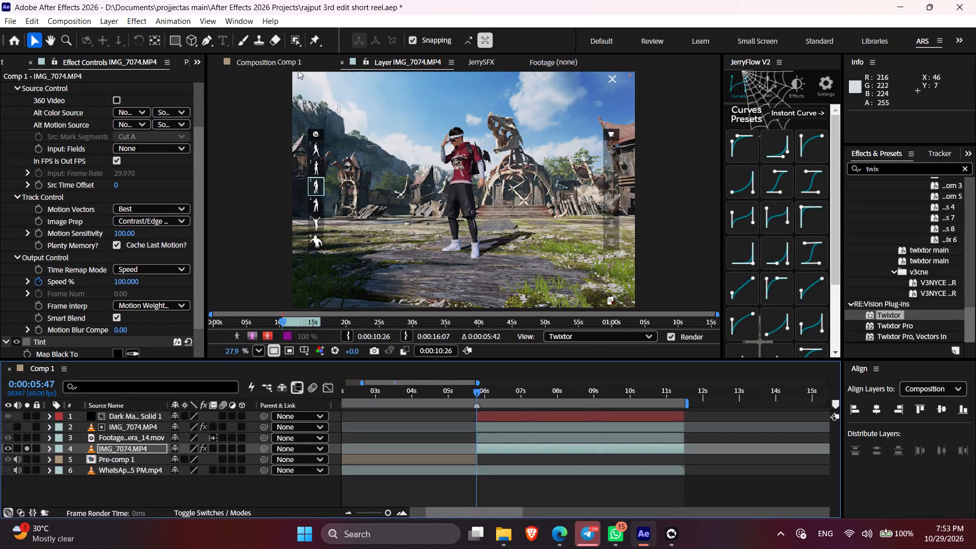
In Comp 1, copy the keyframed Twixtor effect from IMG_7074.MP4 on layer 4 and paste it onto IMG_7074.MP4 on layer 2.
left_click(286, 61)
key("e")
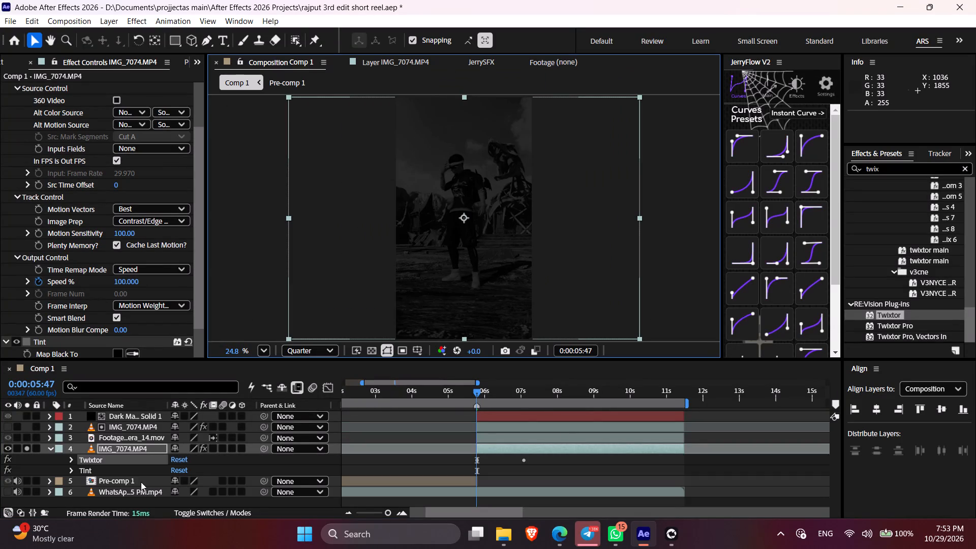
double_click(113, 458)
key("ctrl+c")
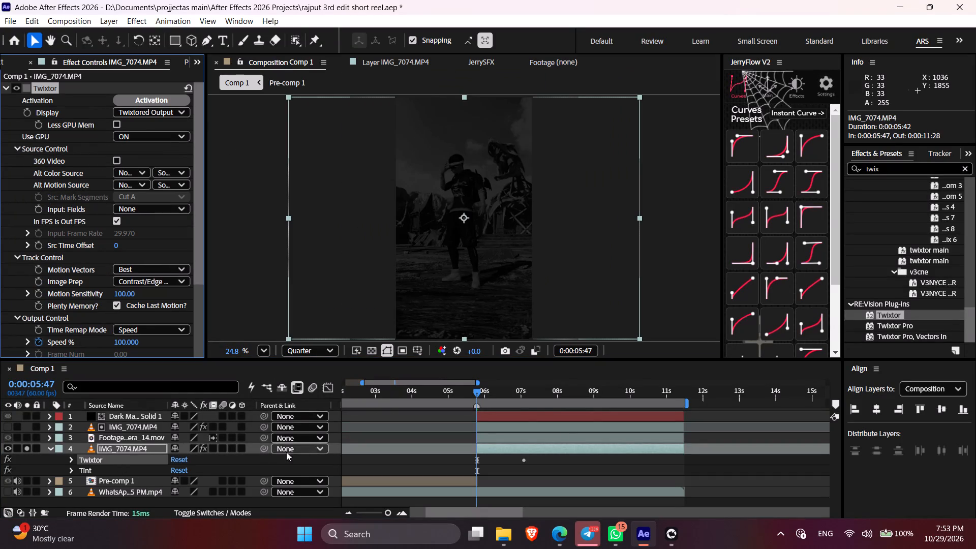
key("e")
left_click(121, 437)
left_click(121, 426)
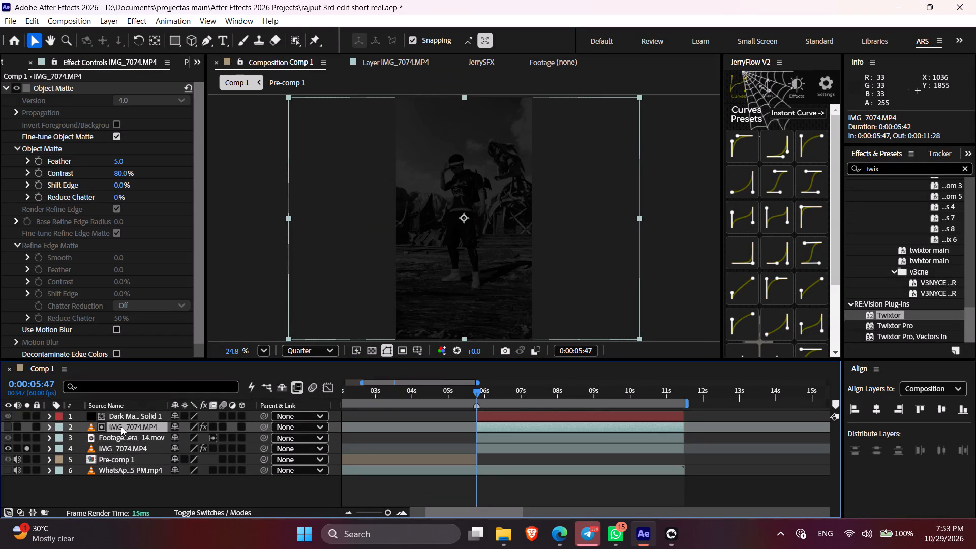
key("ctrl+v")
Turn off solo for IMG_7074.MP4 on layer 4, deselect all layers, and save the project.
left_click(24, 450)
left_click(392, 484)
left_click_drag(532, 389, 542, 389)
key("ctrl+s")
Check the character silhouette against the explosion composite at several times from 0:00:08:28 to 0:00:10:15.
left_click(574, 387)
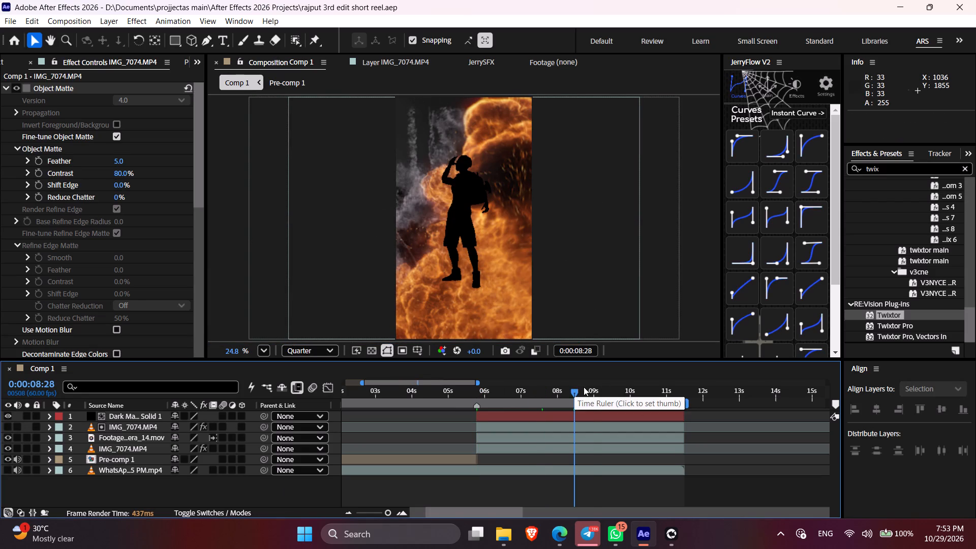
left_click(593, 387)
left_click(614, 379)
left_click(633, 387)
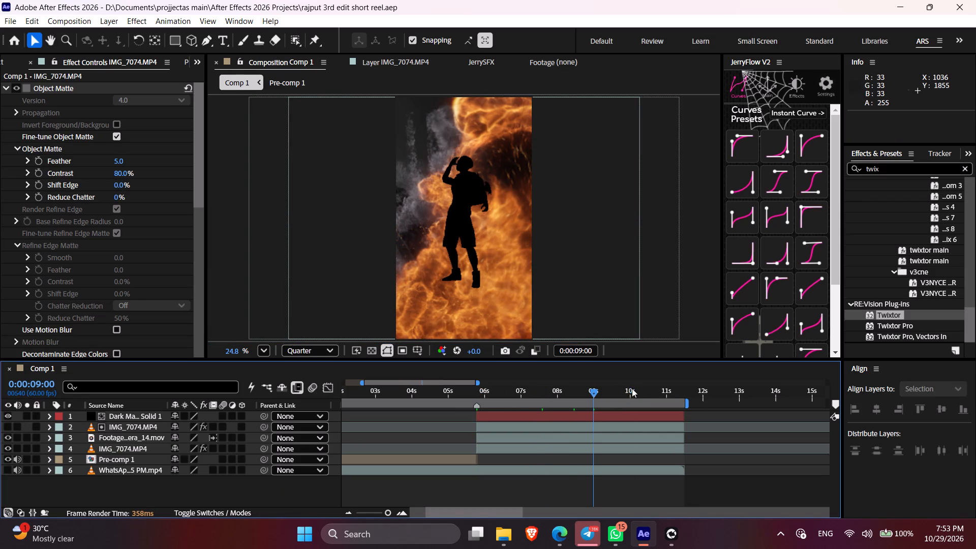
left_click(627, 397)
left_click(639, 396)
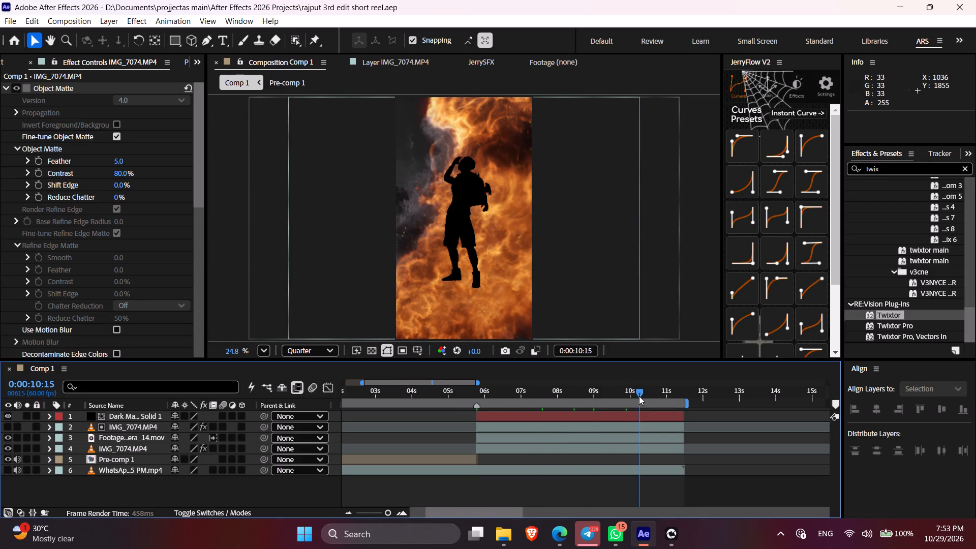
Move the anchor point of the fiery explosion footage on layer 3 from its centre to the middle of its top edge.
left_click(520, 439)
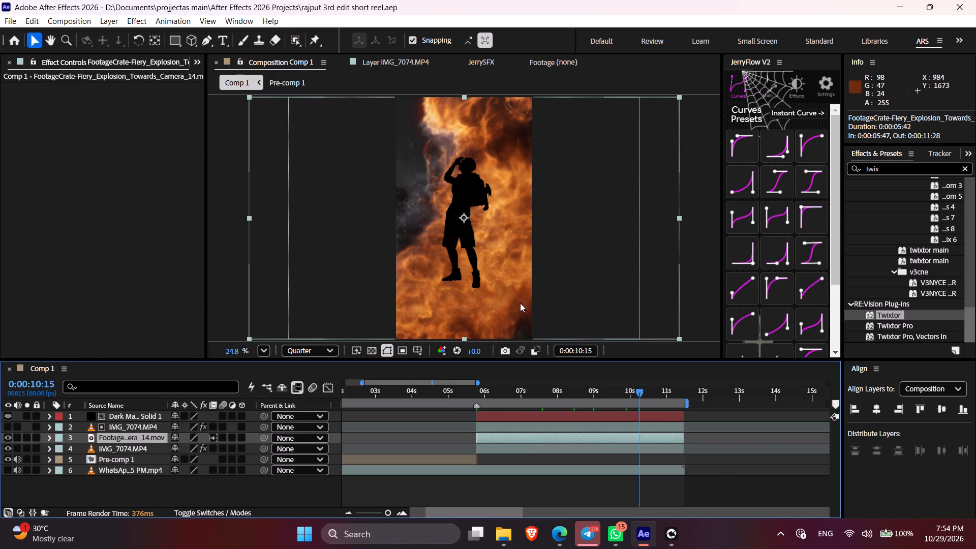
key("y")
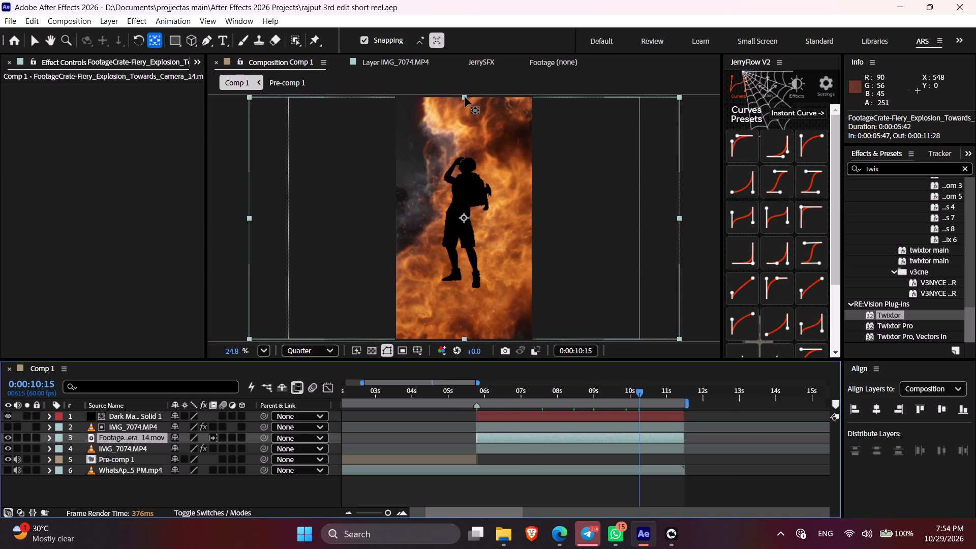
left_click_drag(462, 217, 469, 100)
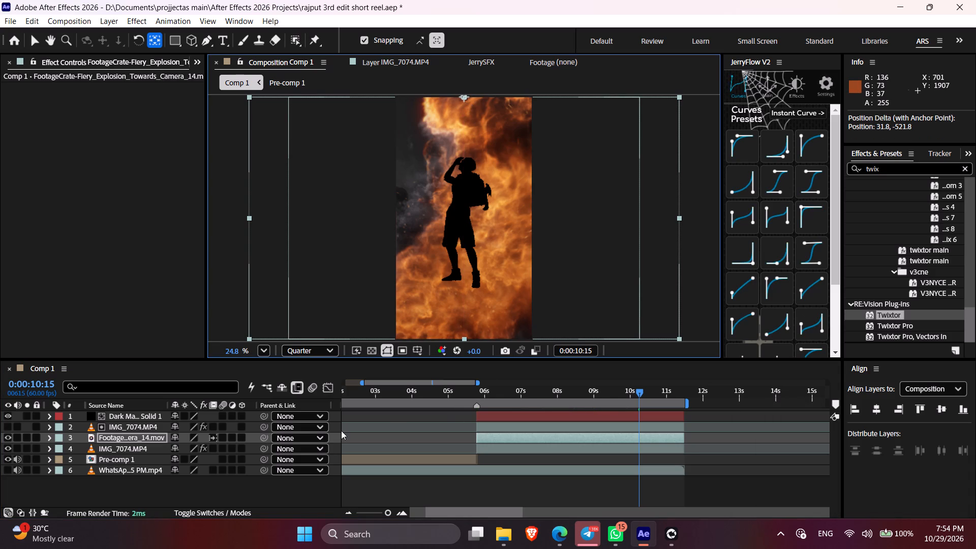
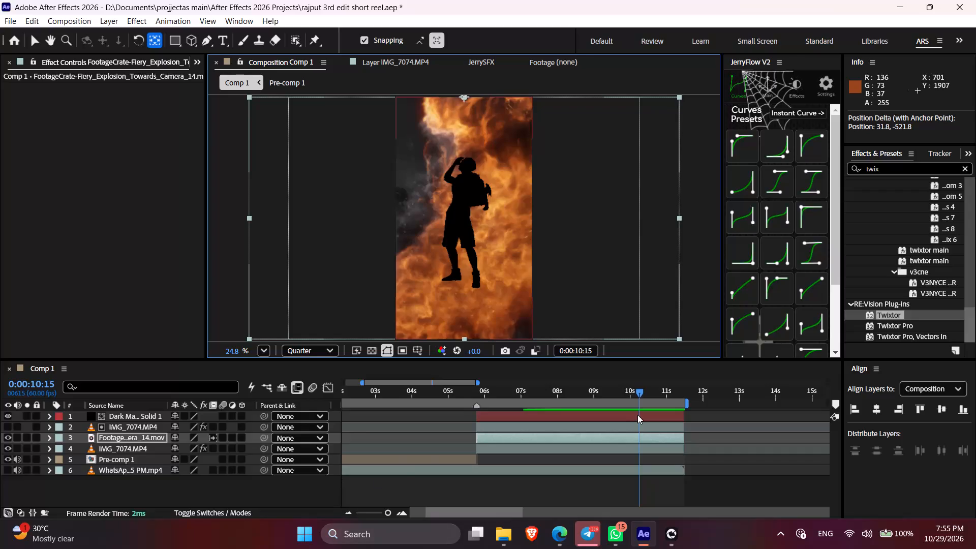
Switch from the Comp 1 composite to the individual layer view of IMG_7074.MP4 to inspect its Twixtor footage.
left_click(420, 64)
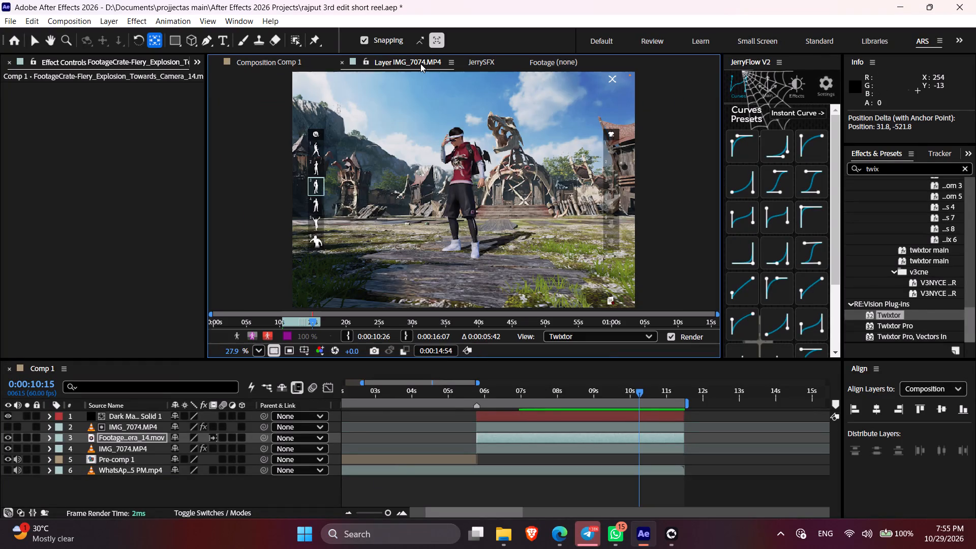
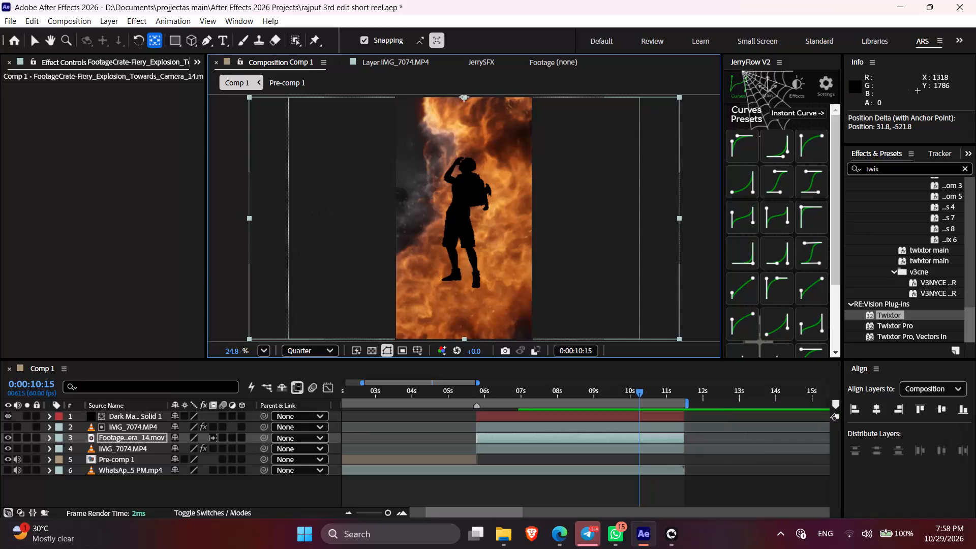
Switch to File Explorer's Production Crate – Explosions 4K folder and reveal the hidden background apps in the system tray.
left_click(503, 531)
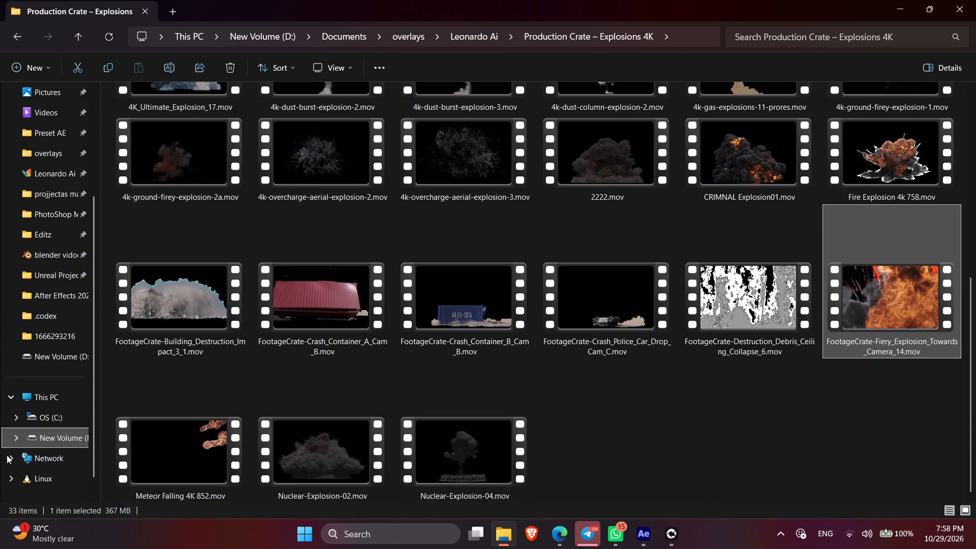
left_click(777, 528)
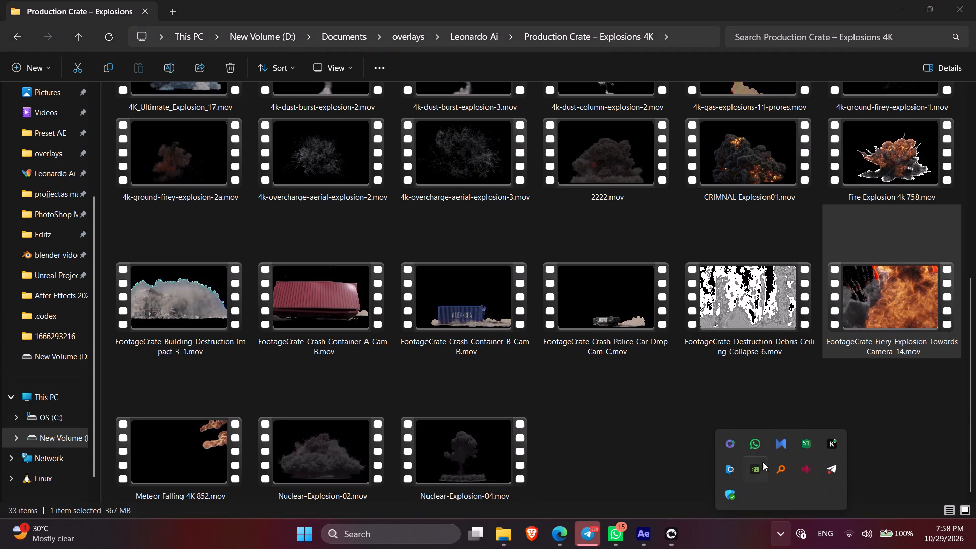
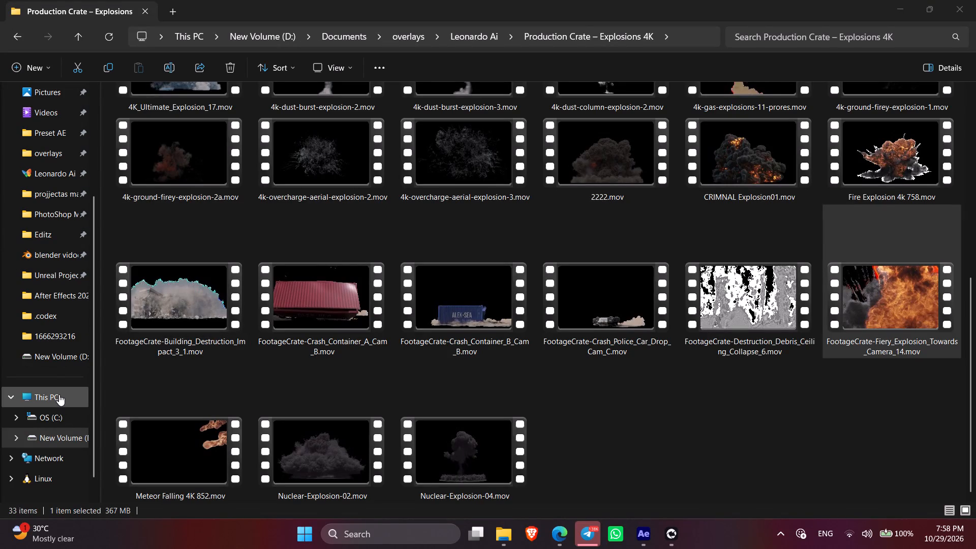
Move BeamNG-drive-AnkerGames.zip from the D: drive's Downloads folder into the FORZA HORIZON 5 folder on the same drive.
left_click(170, 11)
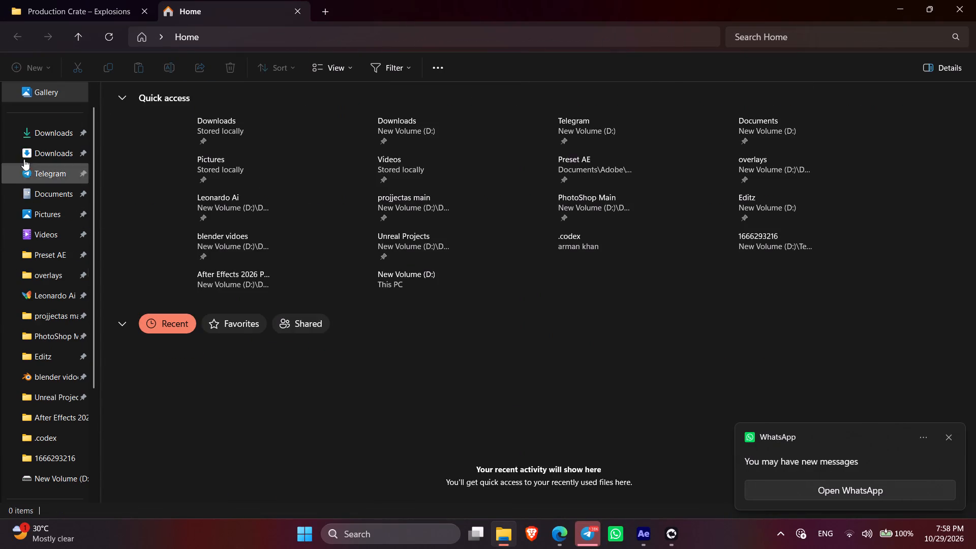
left_click(44, 147)
left_click(127, 158)
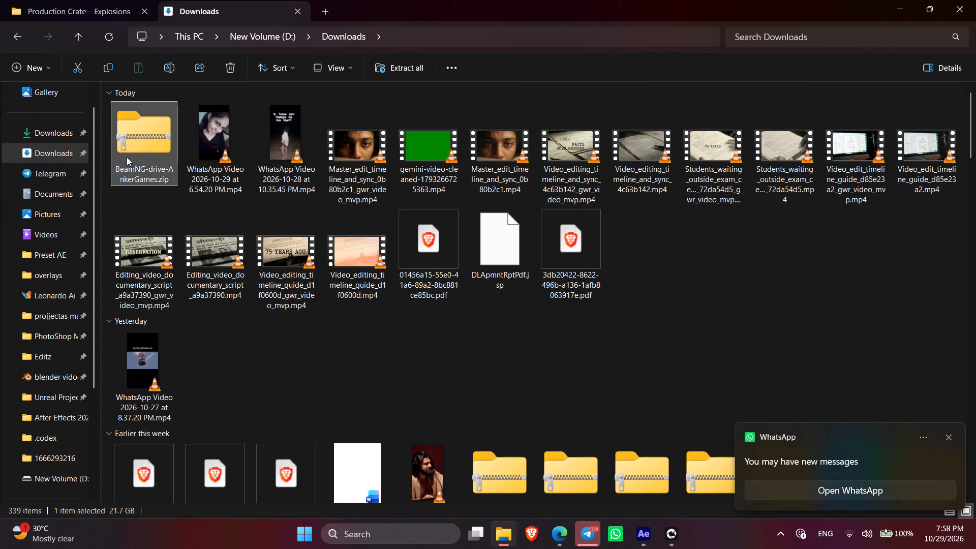
right_click(127, 157)
left_click(151, 24)
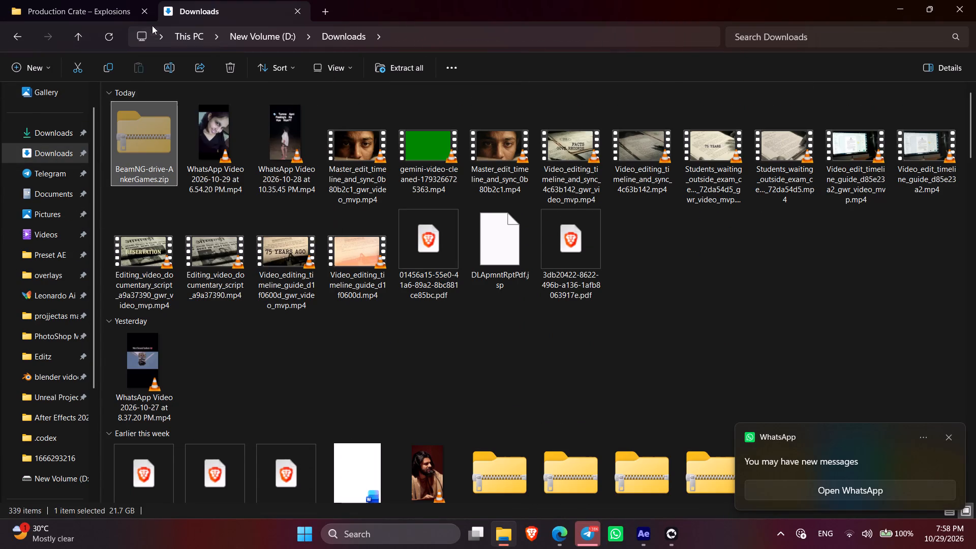
left_click(75, 37)
left_click(48, 413)
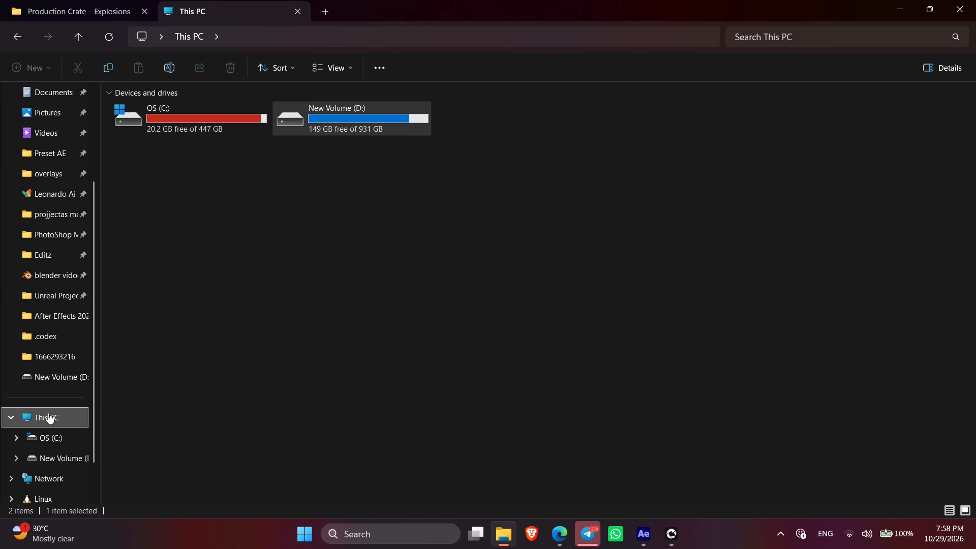
double_click(340, 116)
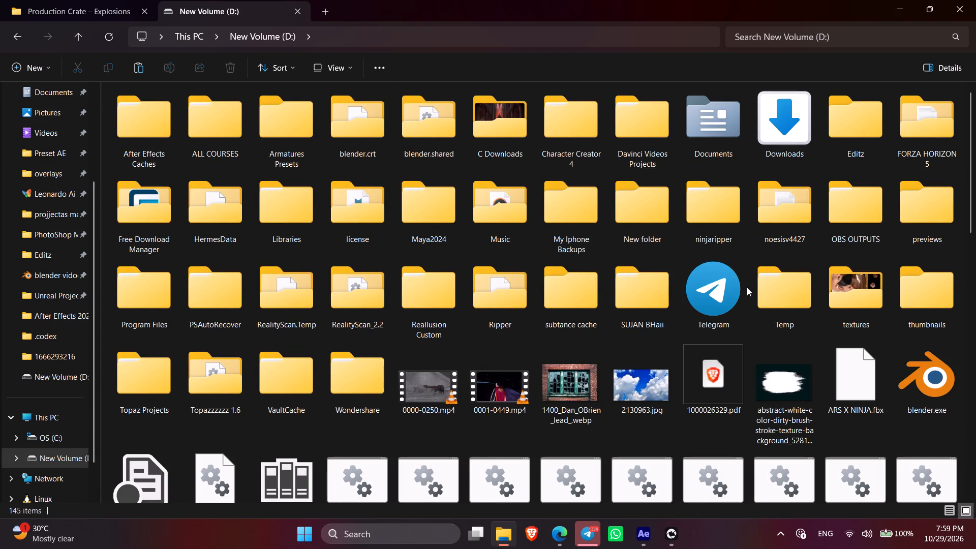
left_click(713, 119)
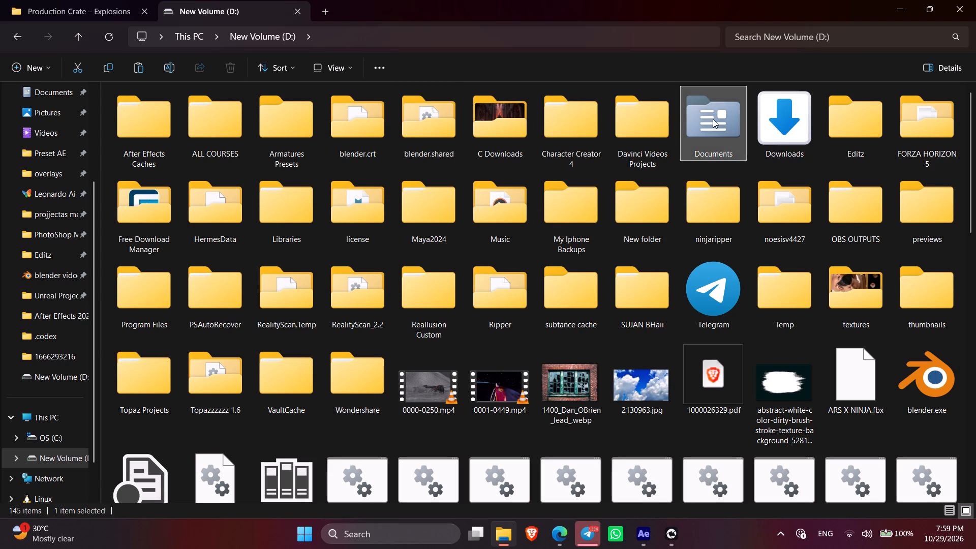
left_click(713, 119)
left_click(76, 38)
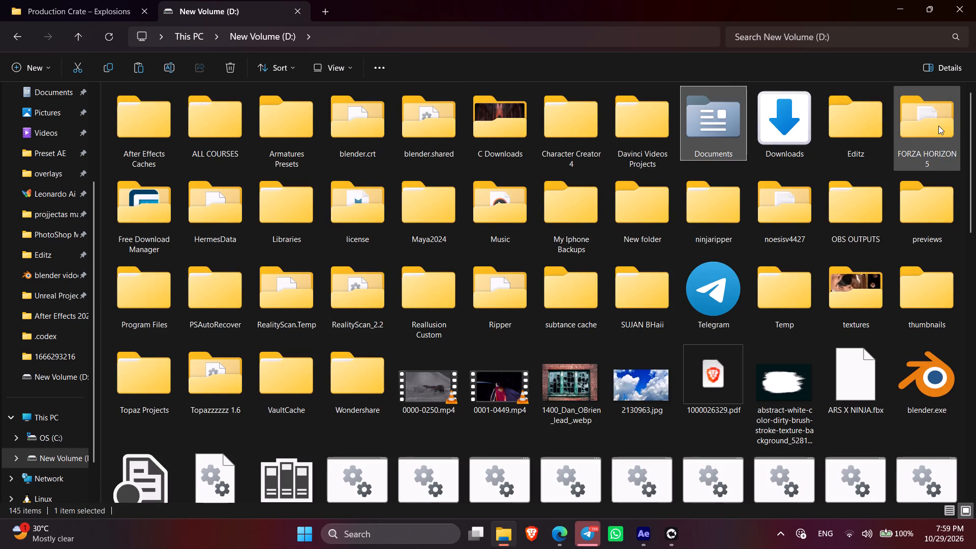
double_click(938, 126)
left_click(310, 404)
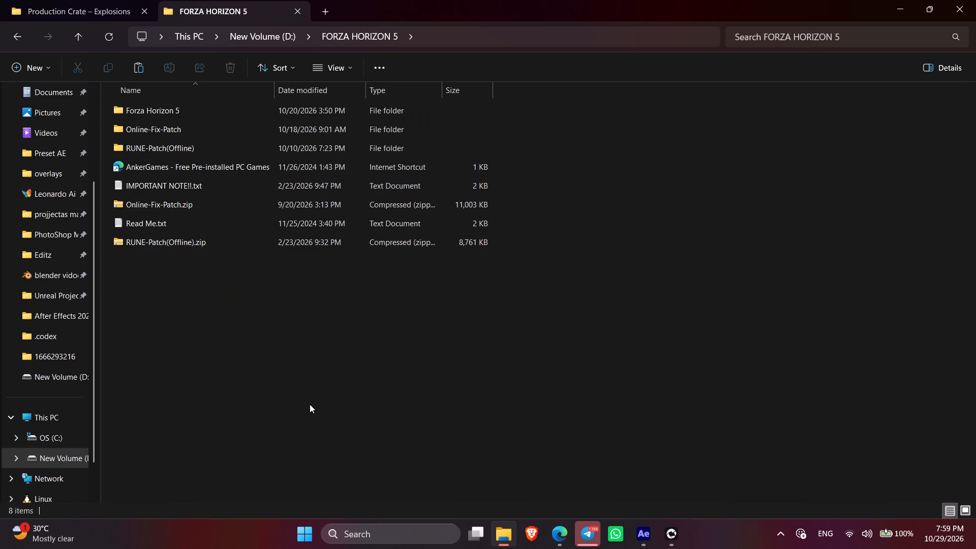
key("ctrl+v")
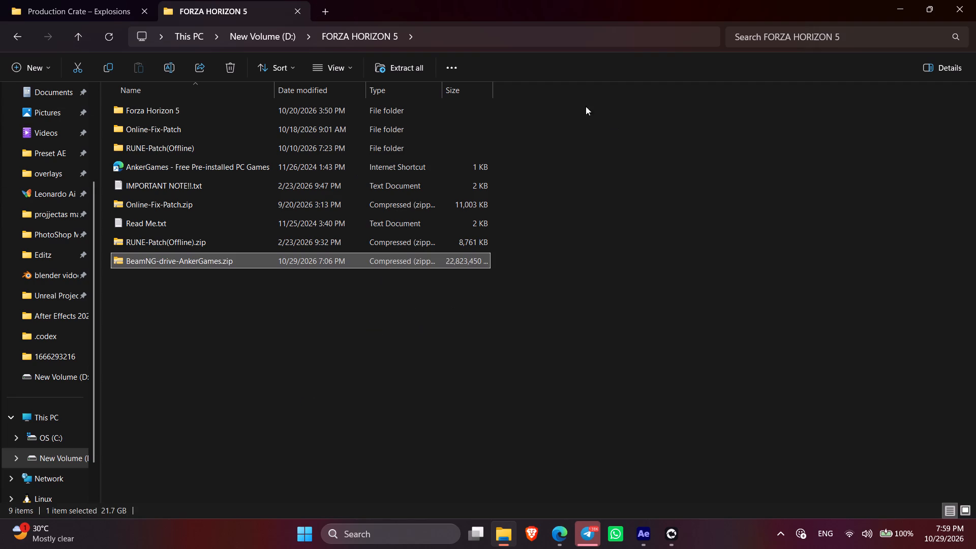
left_click_drag(578, 105, 159, 244)
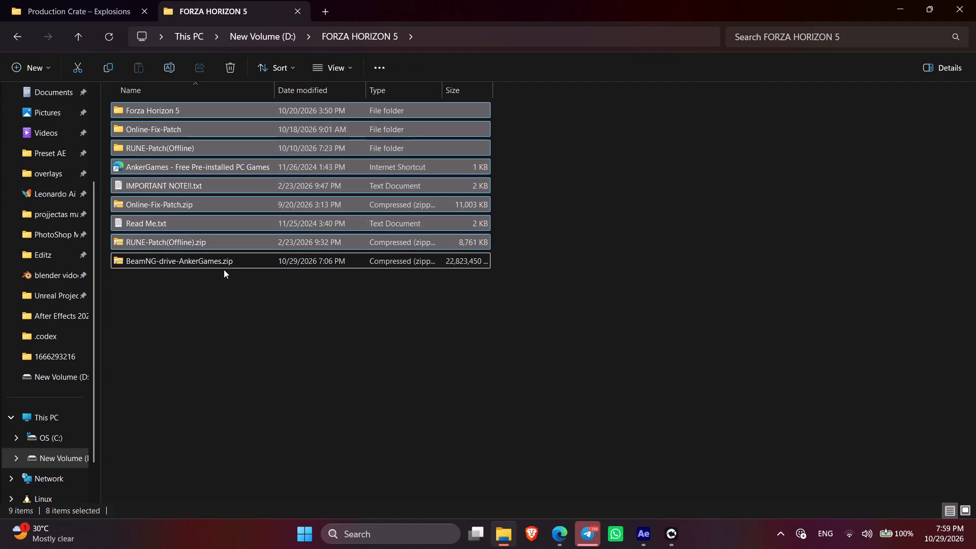
left_click(245, 340)
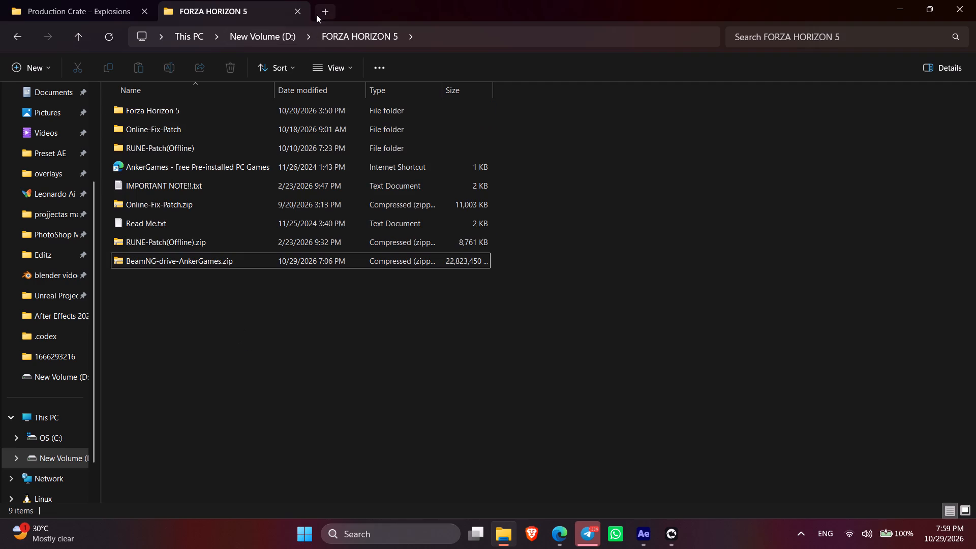
In a new File Explorer tab, delete the 2026-10-29 6.54.20 PM WhatsApp video from the D: drive's Downloads folder.
left_click(317, 13)
scroll(66, 475, "up", 9)
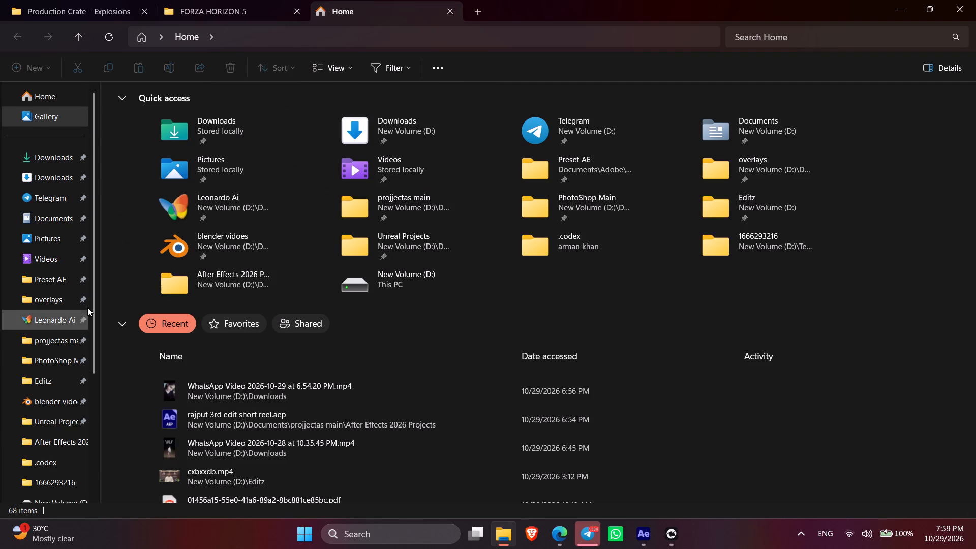
left_click_drag(91, 306, 99, 429)
left_click(23, 381)
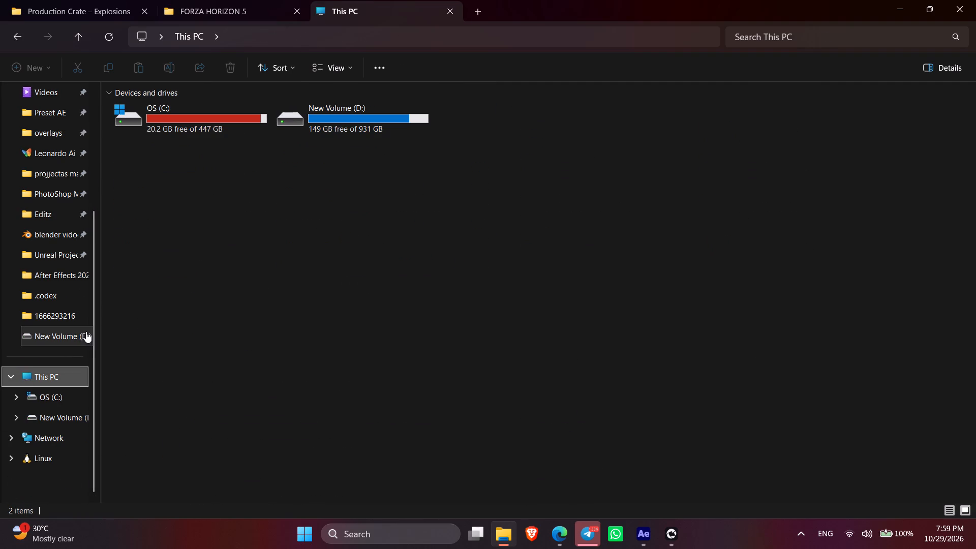
left_click_drag(94, 303, 105, 180)
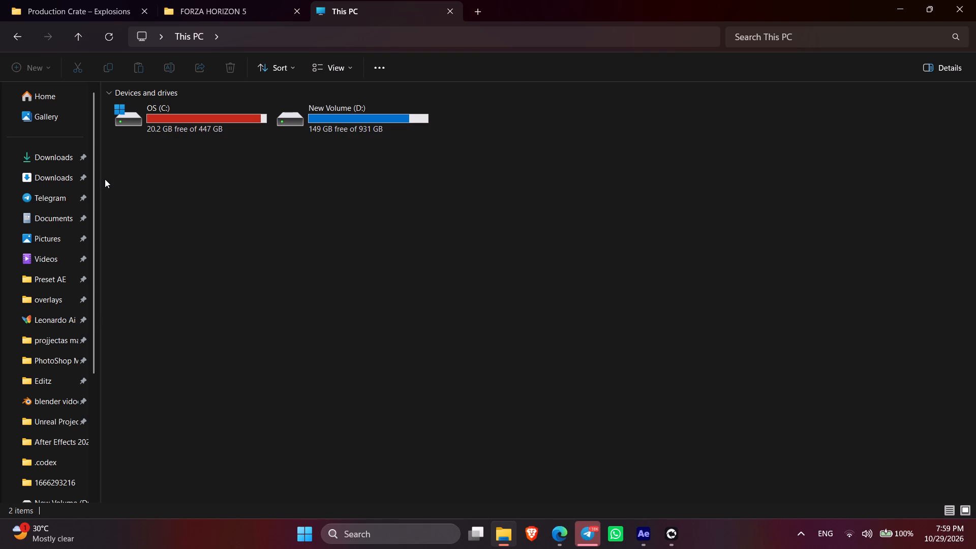
left_click(68, 157)
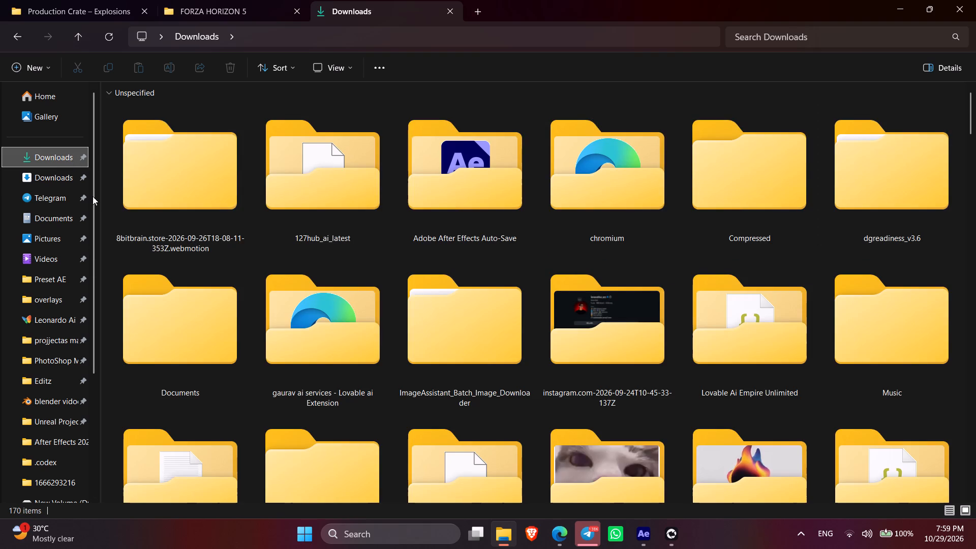
left_click(61, 182)
left_click(144, 148)
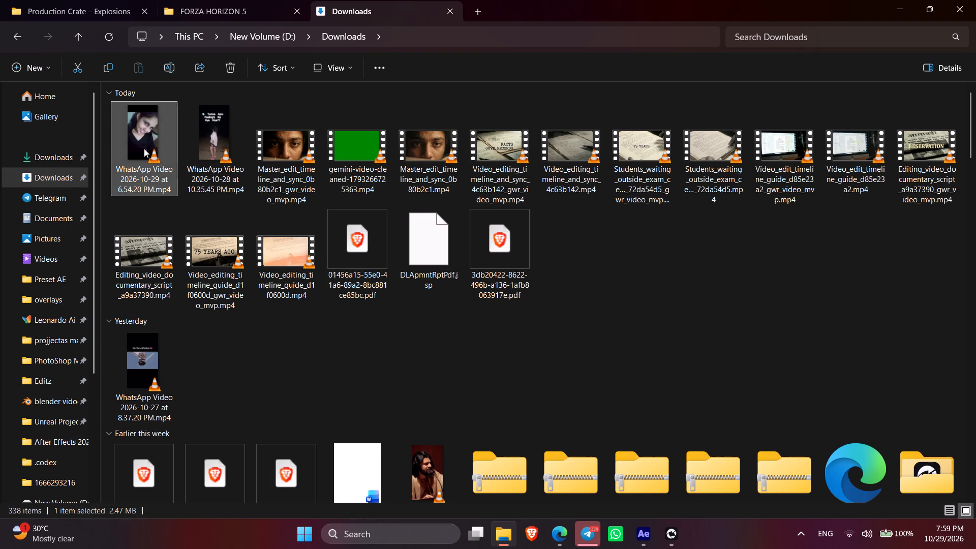
key("Delete")
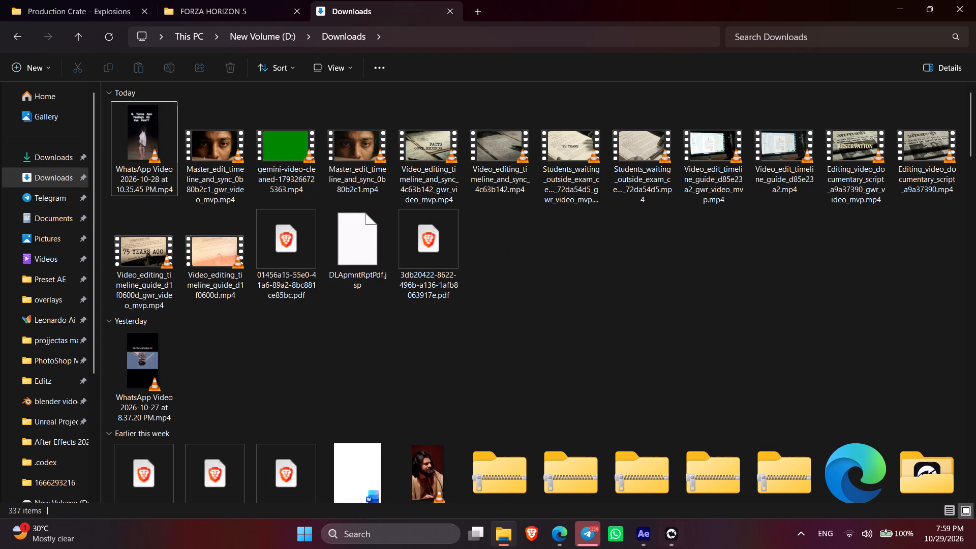
Switch to After Effects and play back Comp 1 around the cut from the character shot to the explosion.
left_click(652, 533)
left_click(475, 393)
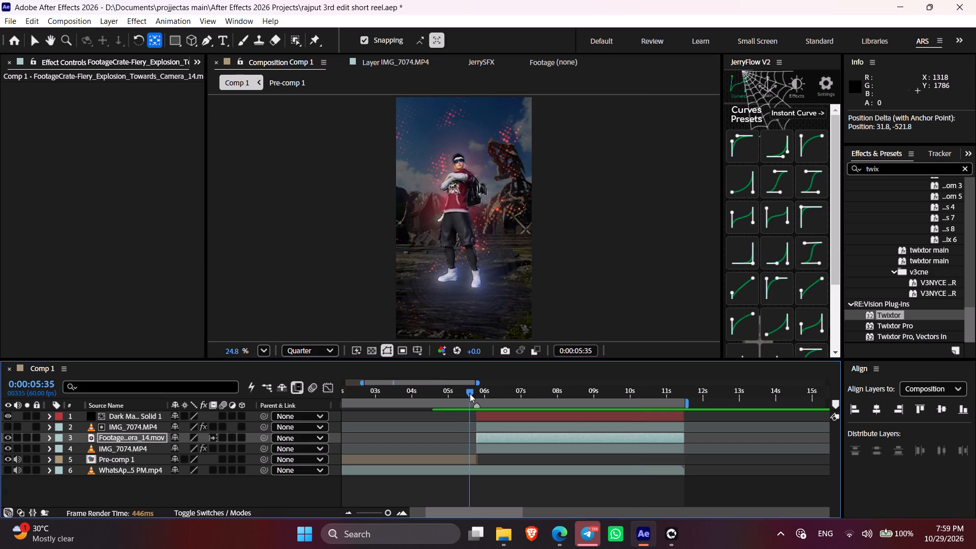
key("space")
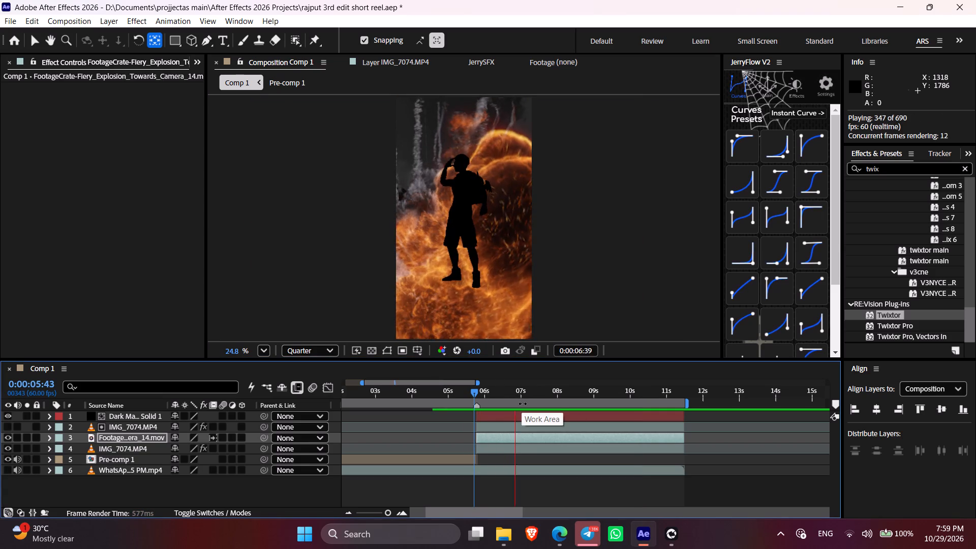
key("space")
left_click_drag(486, 395, 475, 394)
key("space")
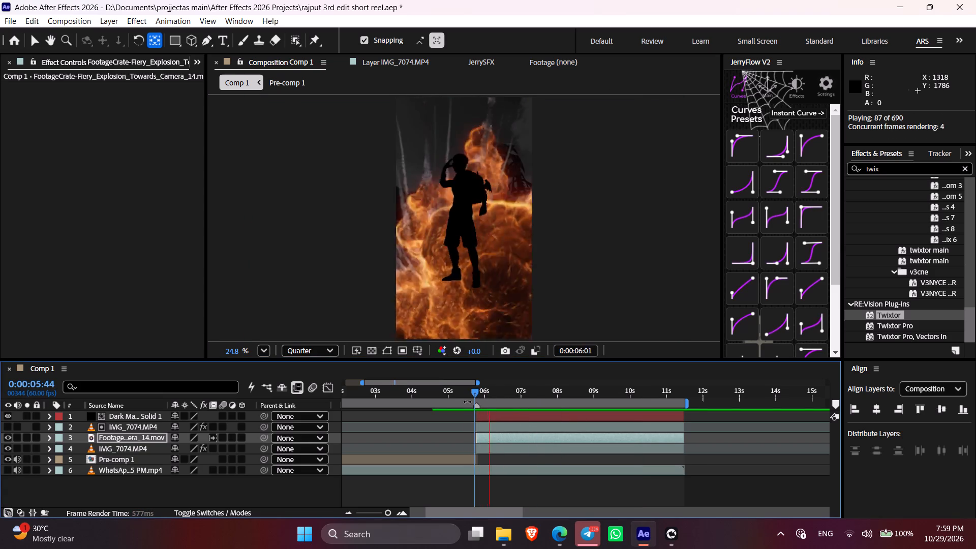
key("space")
left_click_drag(466, 390, 439, 390)
key("space")
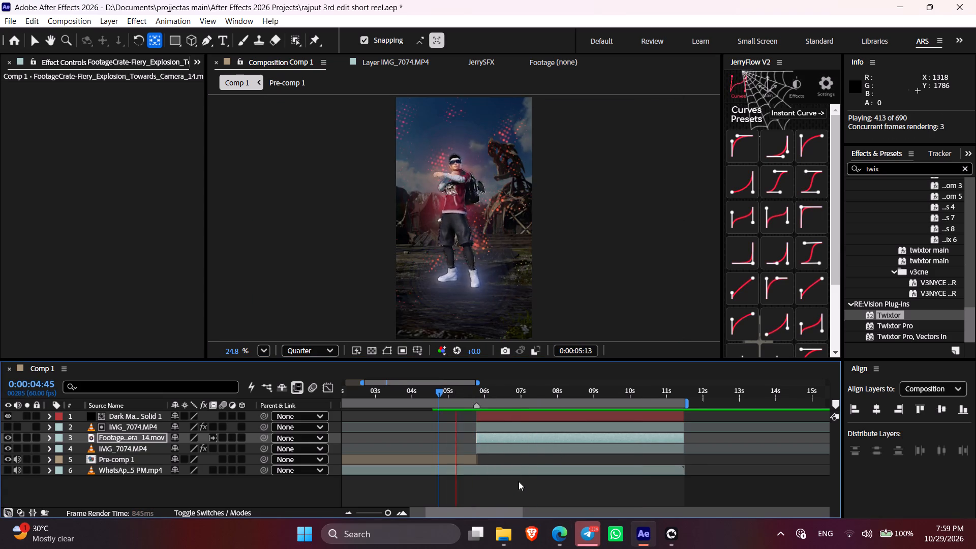
key("space")
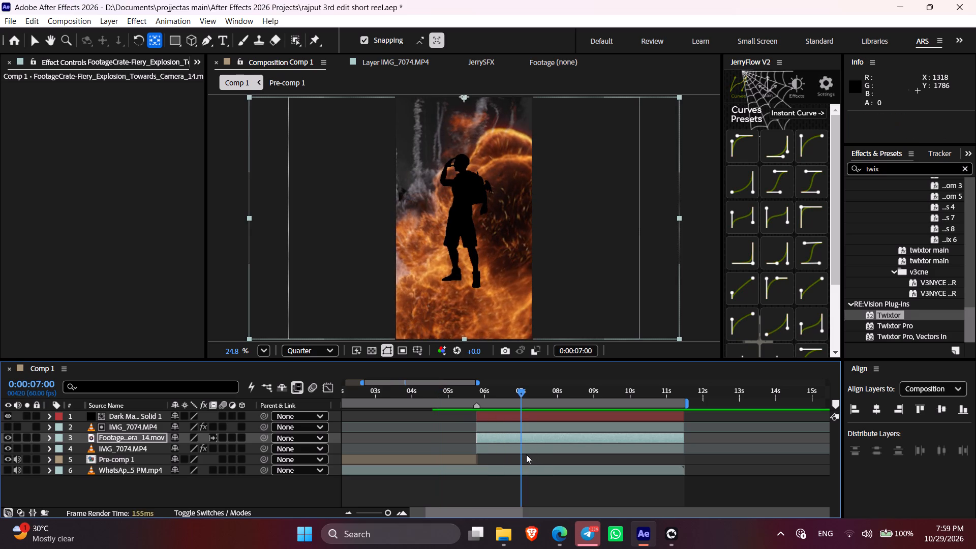
Apply a fast-start, slow-end JerryFlow curve preset to the first two Time Remap keyframes of the Fiery Explosion footage layer.
type("iu")
left_click(525, 446)
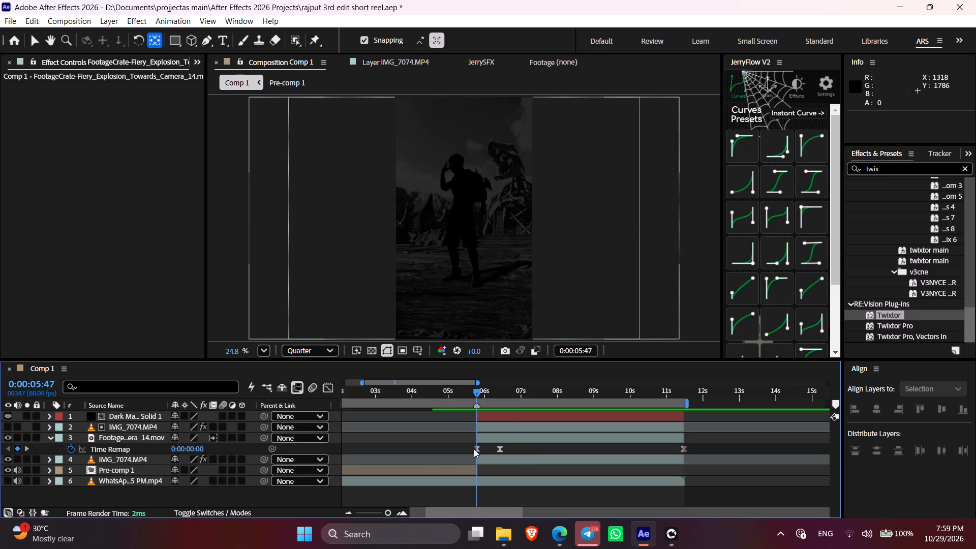
left_click_drag(468, 449, 524, 459)
left_click(802, 142)
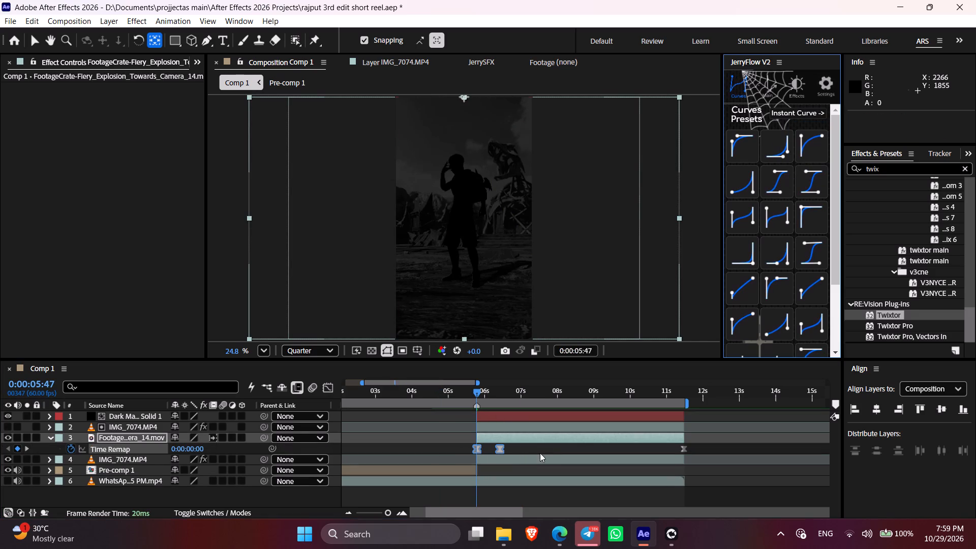
key("u")
Play back the transition into the explosion repeatedly, starting around the 5-second mark, to review the explosion's timing.
key("space")
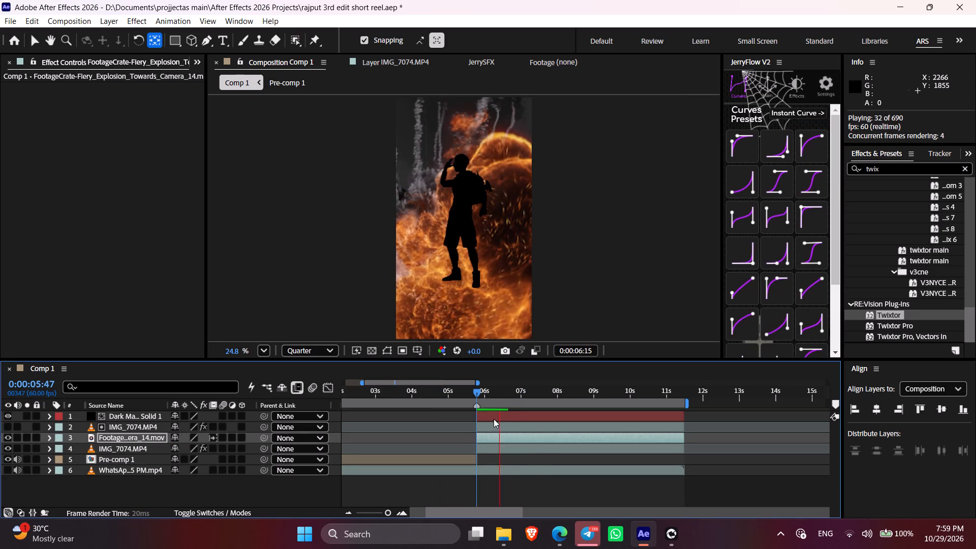
key("space")
left_click_drag(474, 390, 450, 387)
key("space")
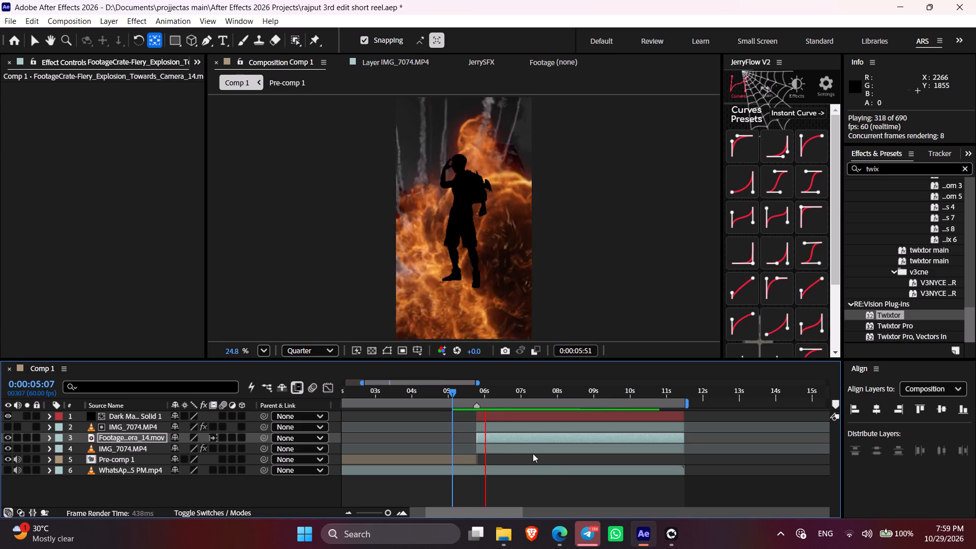
key("space")
left_click_drag(466, 383, 468, 390)
left_click_drag(469, 392, 452, 390)
key("space")
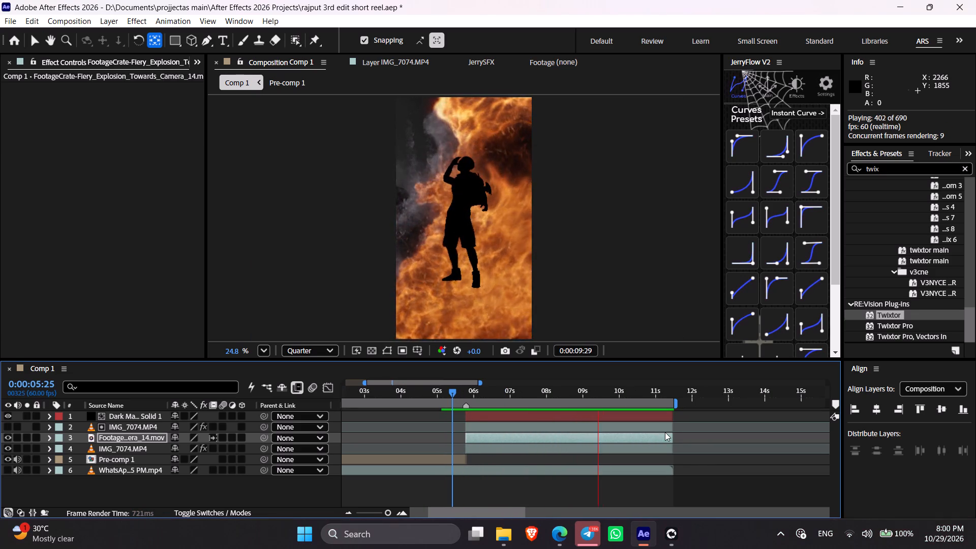
key("space")
left_click_drag(480, 391, 450, 384)
key("space")
key("space")
left_click_drag(458, 390, 444, 390)
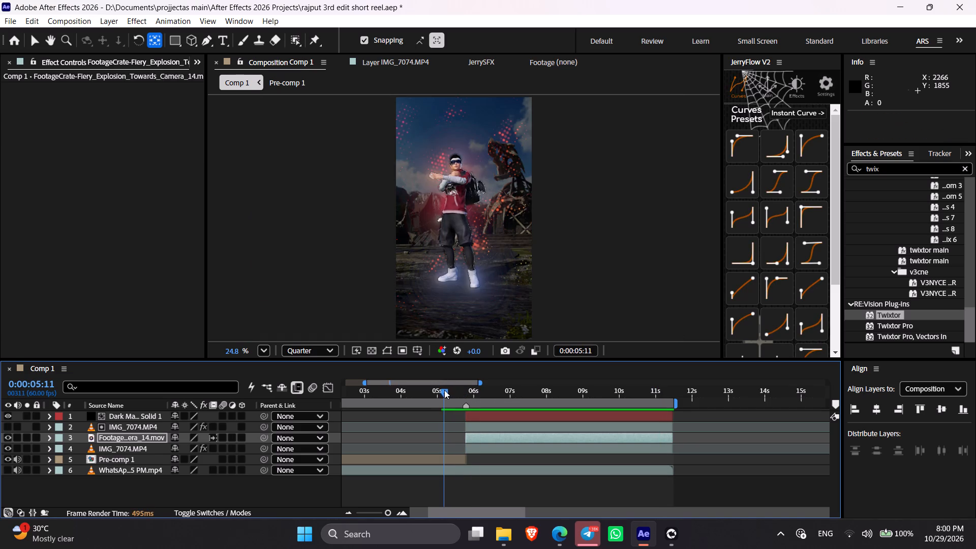
left_click_drag(444, 390, 445, 390)
left_click_drag(517, 513, 503, 512)
key("space")
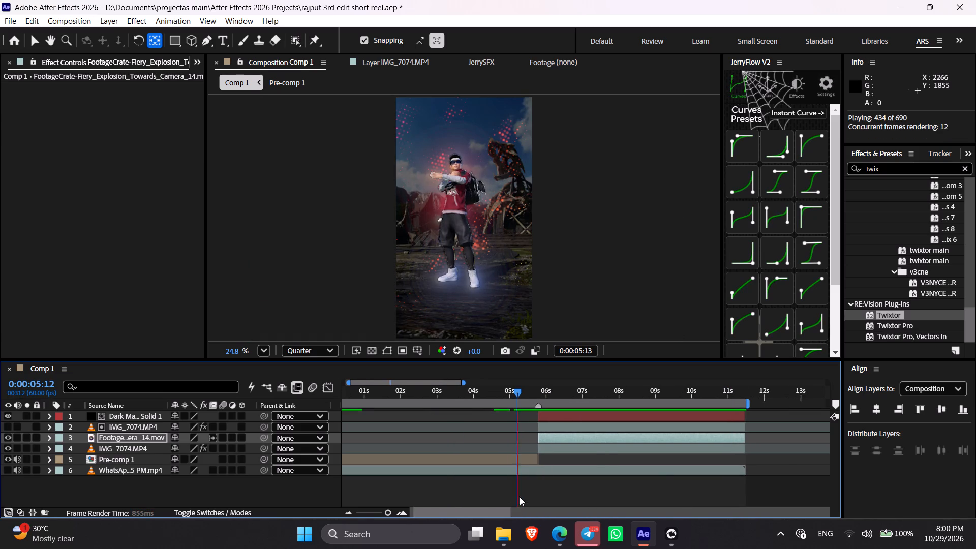
key("space")
left_click_drag(506, 389, 498, 388)
key("space")
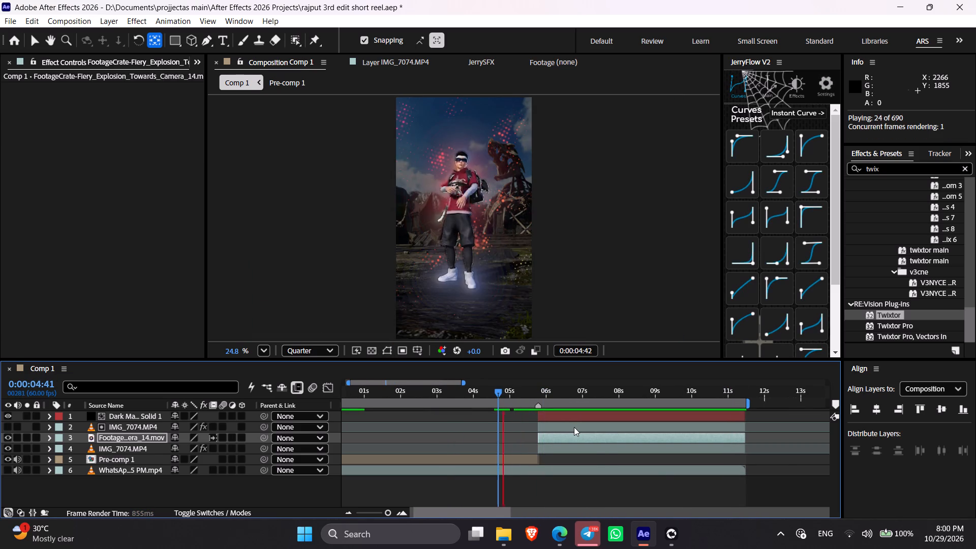
key("space")
left_click(518, 392)
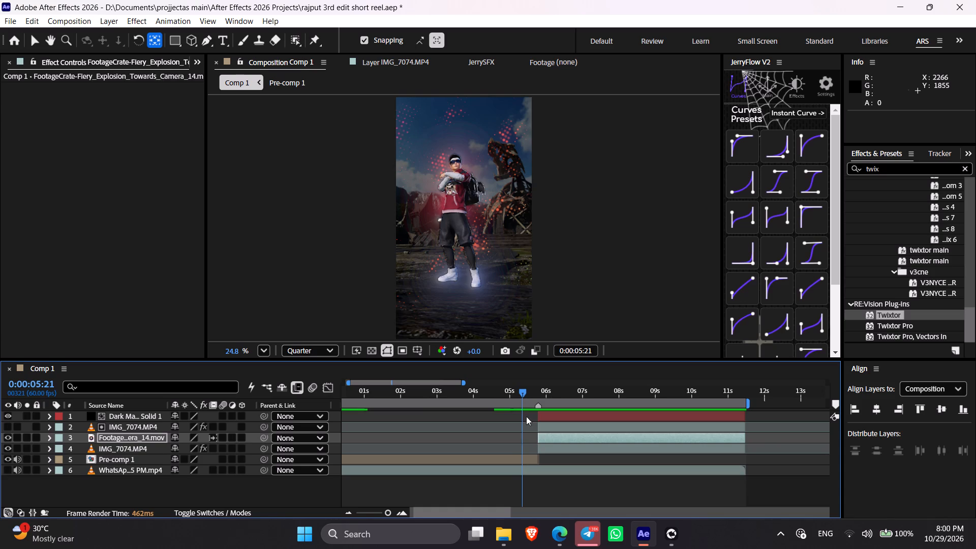
Pre-compose the top five layers of Comp 1, from the dark solid down to Pre-comp 1, into one nested composition.
left_click(528, 460)
left_click(554, 414, "shift")
key("ctrl+shift+c")
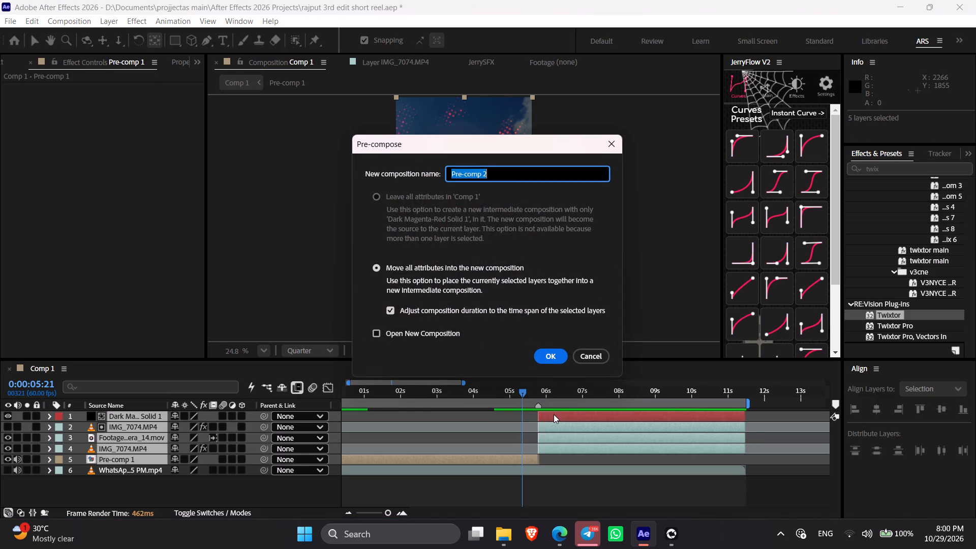
Complete the pre-compose of the five selected layers with all attributes moved into the new composition, and save the project.
key("Return")
left_click(559, 489)
key("ctrl+s")
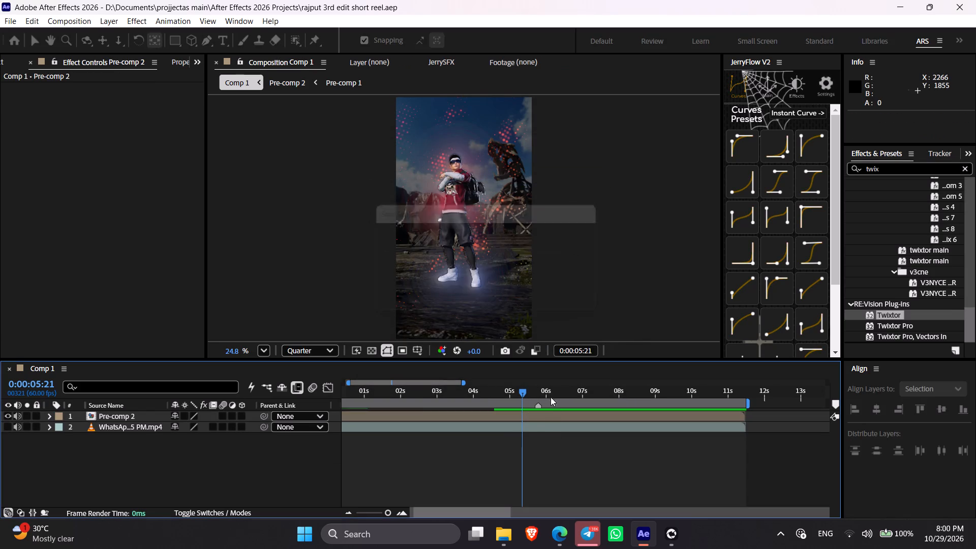
left_click(546, 391, "shift")
left_click(554, 454)
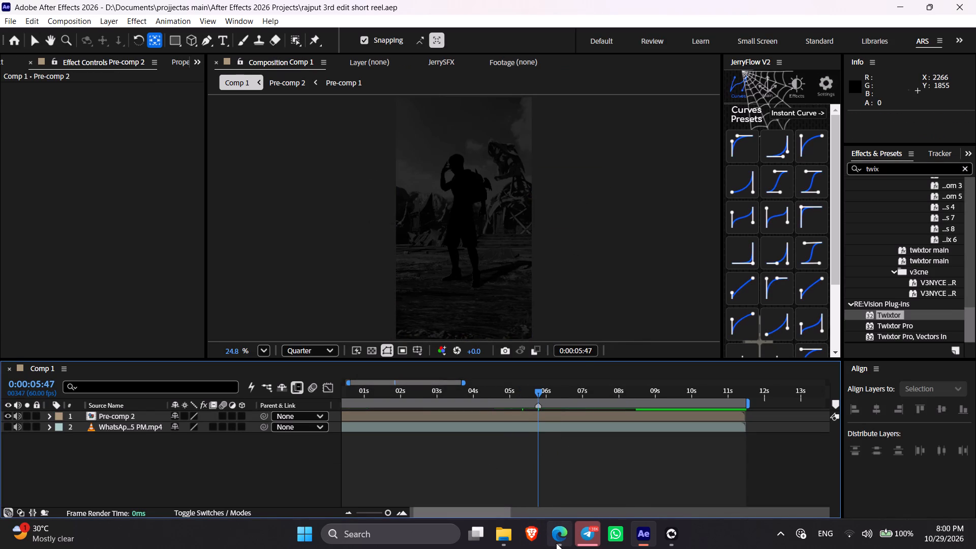
Switch to File Explorer and preview the WhatsApp video dated 2026-10-28 in Downloads, examining its on-screen captions and their timing.
left_click(504, 534)
left_click(163, 146)
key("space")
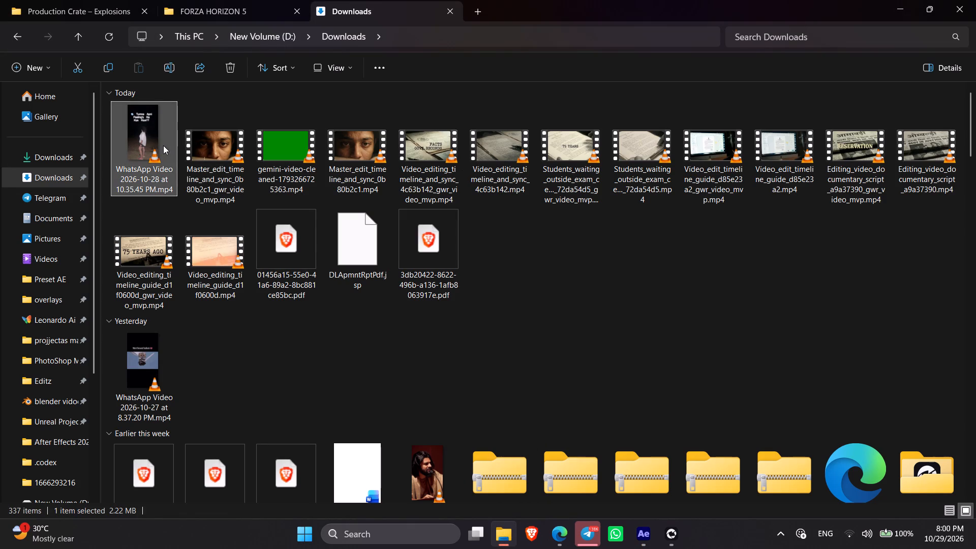
left_click(461, 452)
left_click(474, 460)
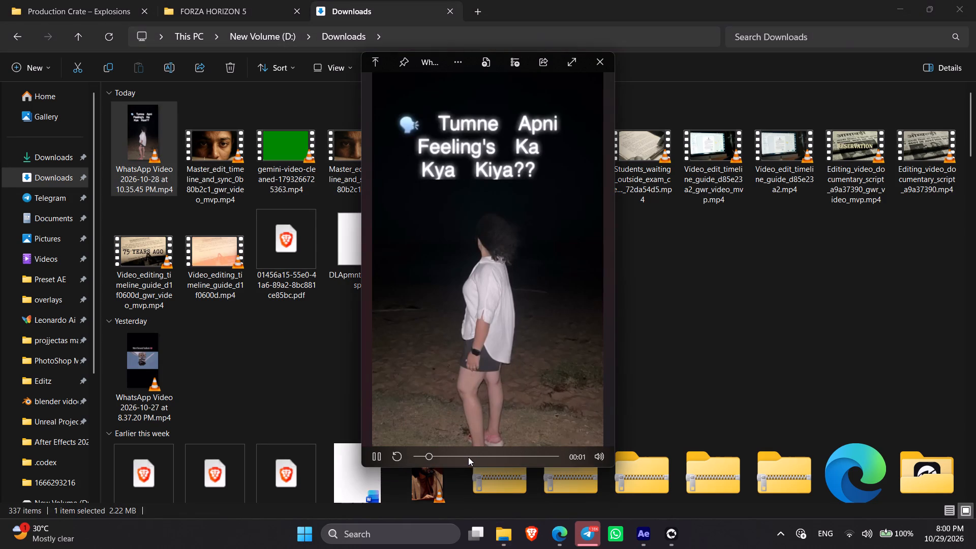
left_click(468, 457)
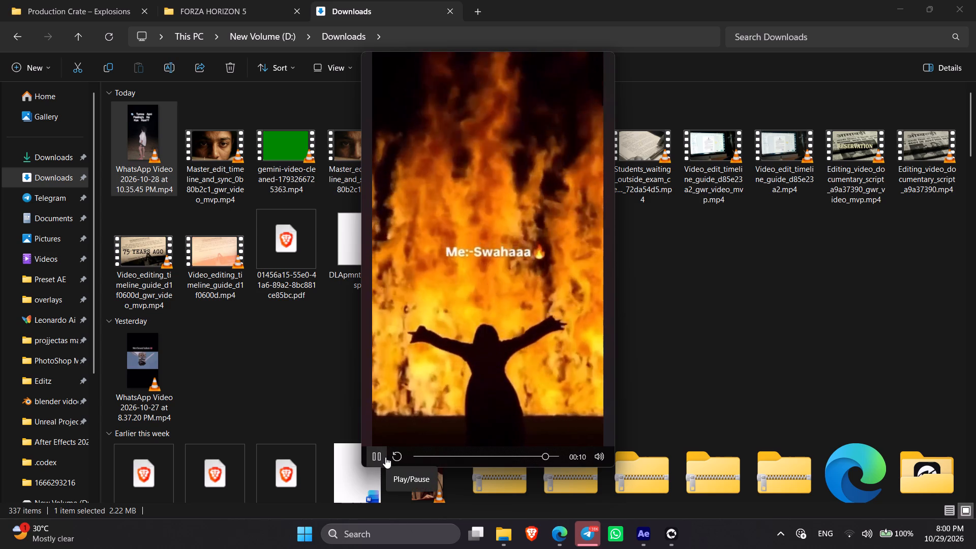
left_click(385, 457)
left_click_drag(431, 457, 389, 456)
left_click(373, 453)
left_click(373, 453)
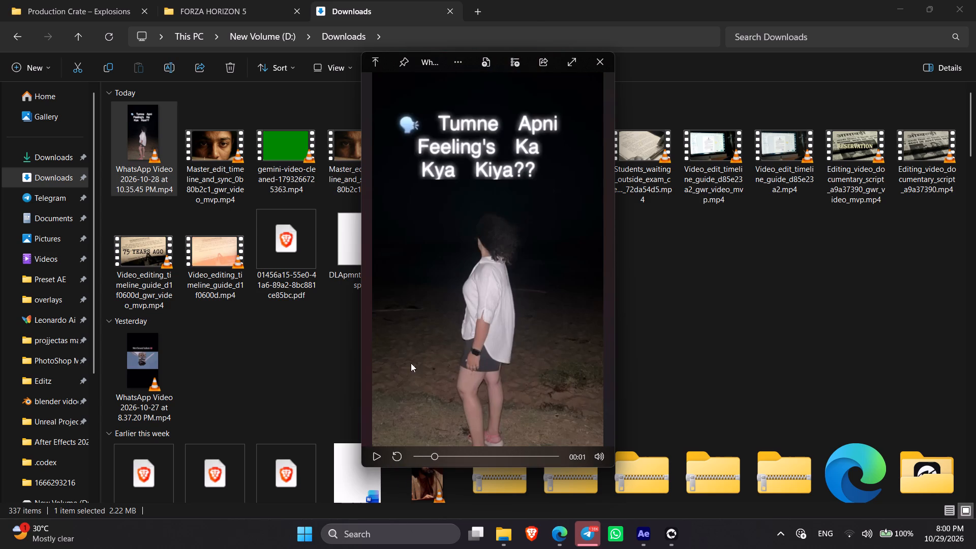
left_click(592, 55)
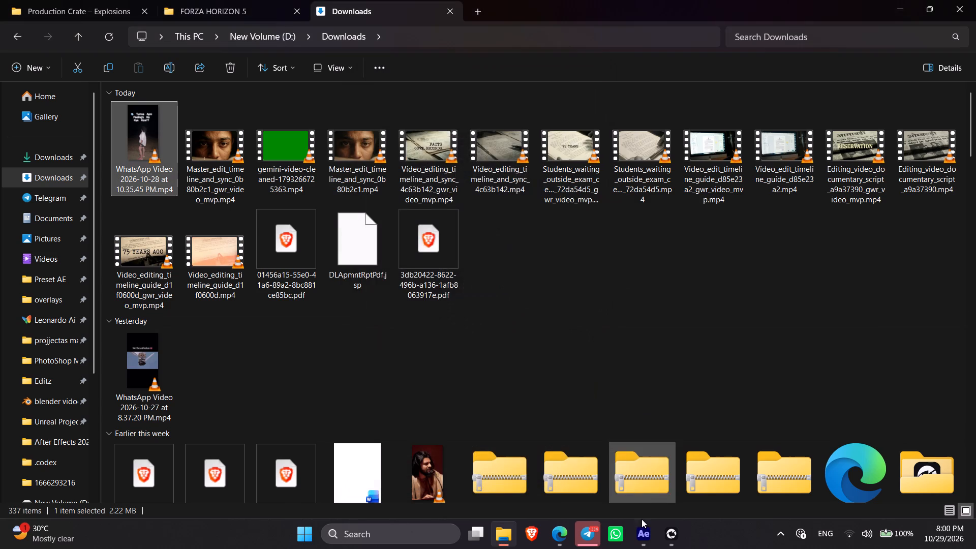
Switch back to After Effects and trim Comp 1 to its work area.
left_click(644, 526)
left_click_drag(457, 384, 451, 388)
left_click_drag(452, 388, 440, 388)
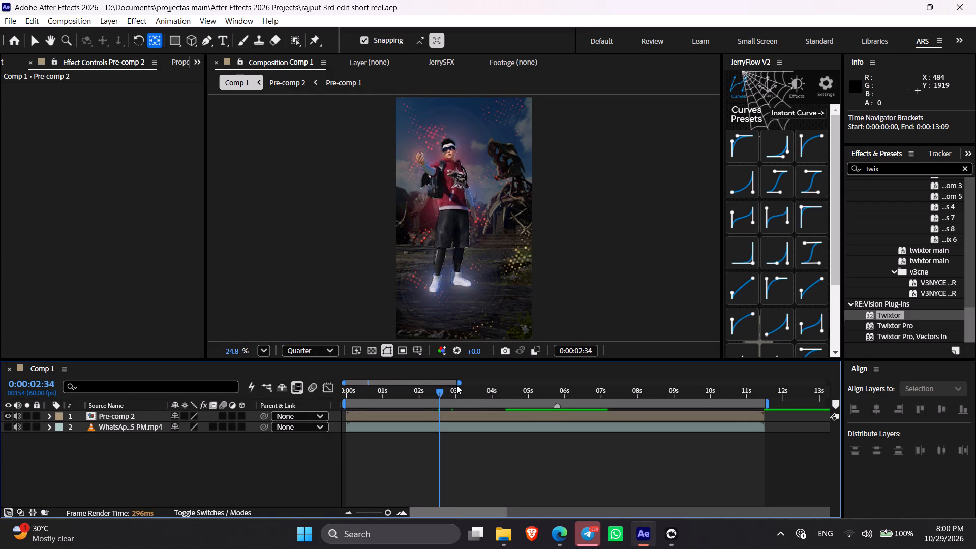
right_click(756, 405)
left_click(811, 441)
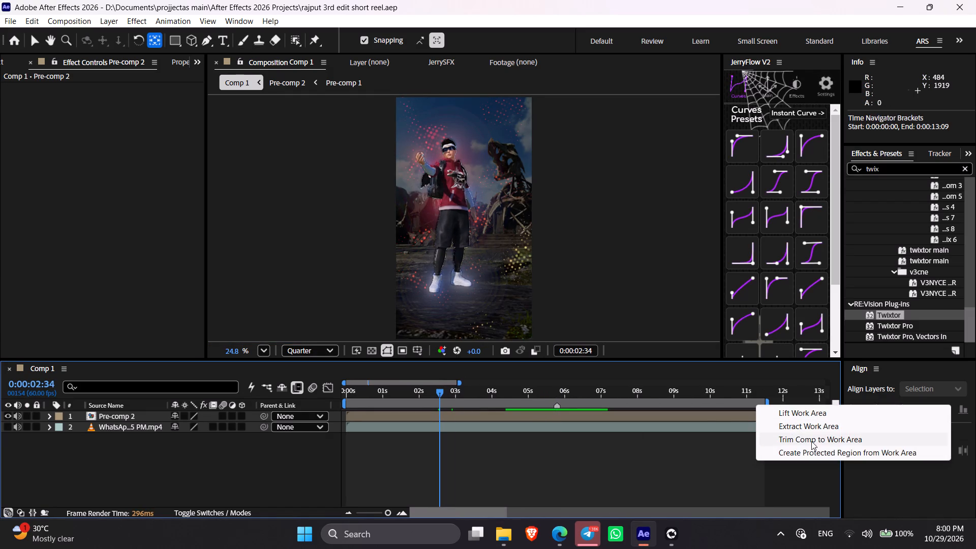
Add a text layer over the character in Comp 1 beginning with the caption words "Tumne Apni".
left_click(231, 38)
left_click(224, 40)
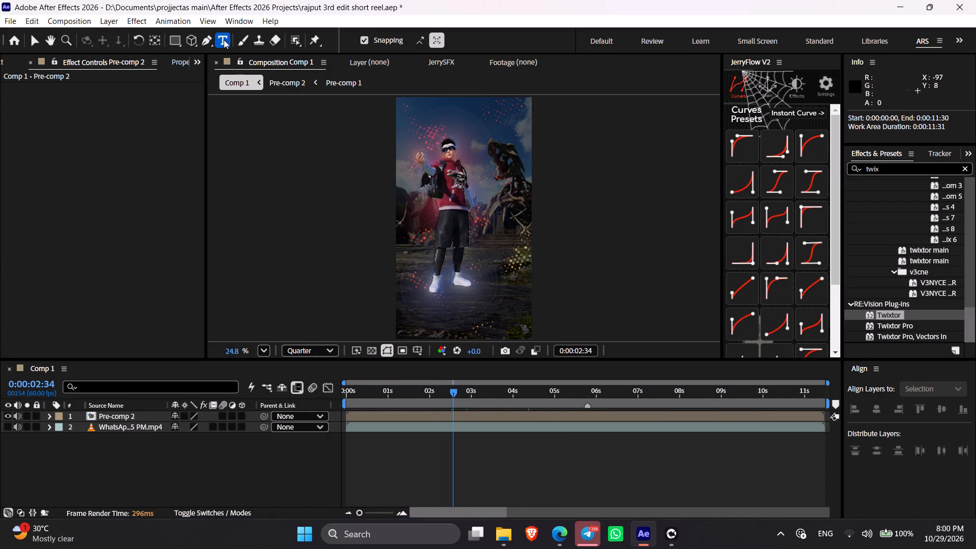
left_click(453, 212)
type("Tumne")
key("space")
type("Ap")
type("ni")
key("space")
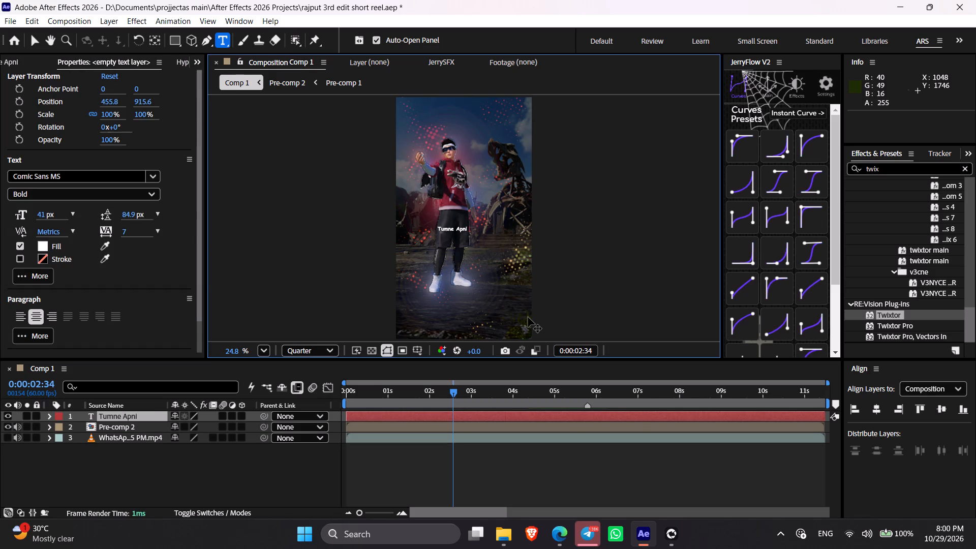
Complete the caption to read "Tumne Apni Feelings" on the first line and "Ka Kya Kiya?" on the second.
type("Fe")
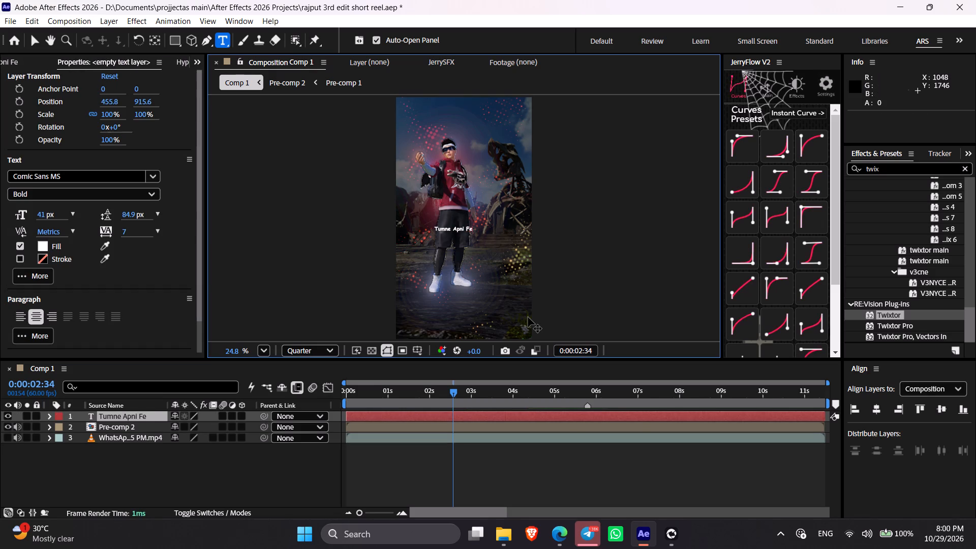
type("elings")
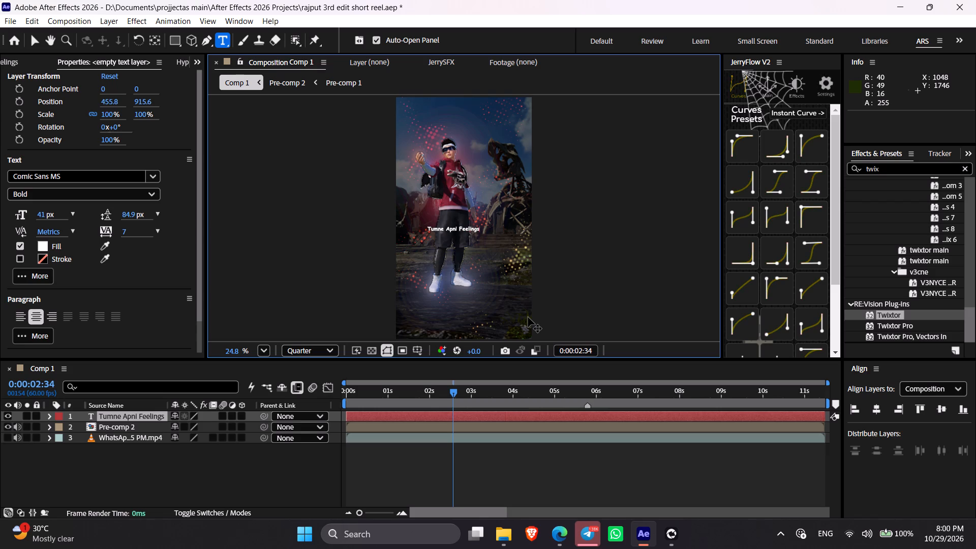
key("Return")
key("k")
key("BackSpace")
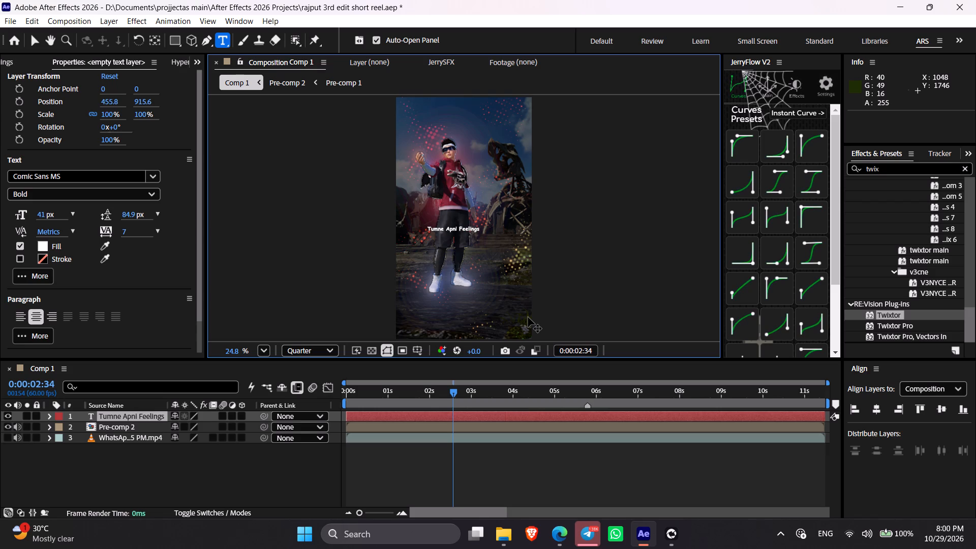
type("Ka Kya")
key("BackSpace")
type("a Kiyta")
key("BackSpace")
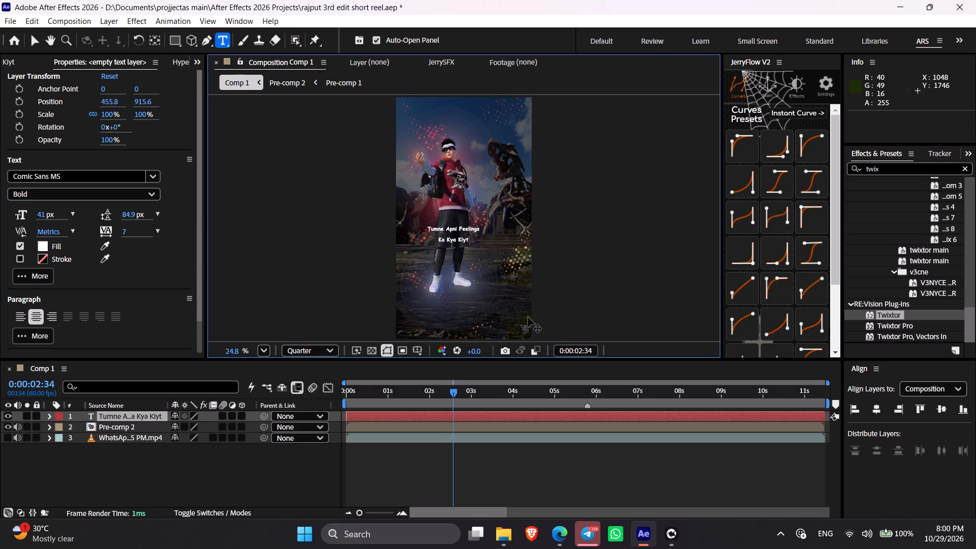
key("BackSpace")
key("a")
key("shift+question")
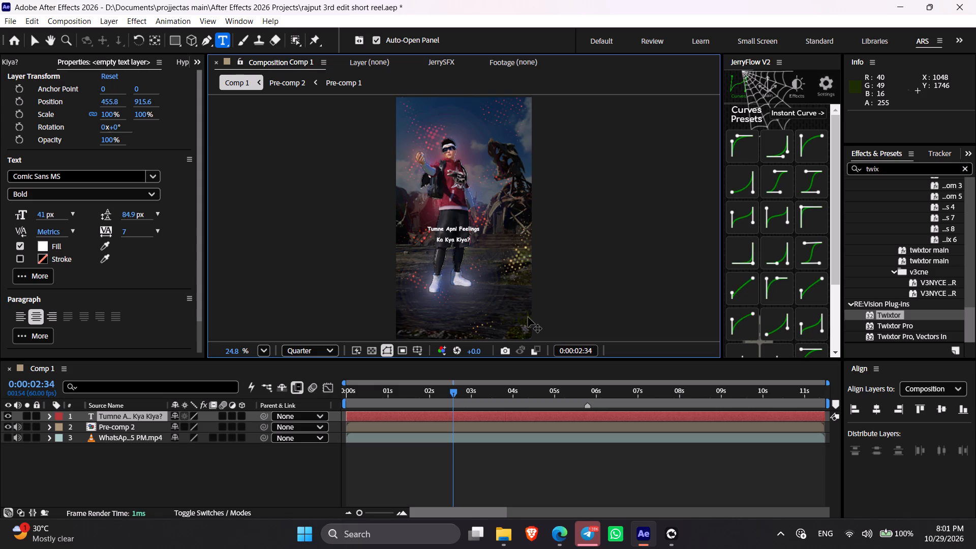
left_click(425, 224)
left_click(473, 465)
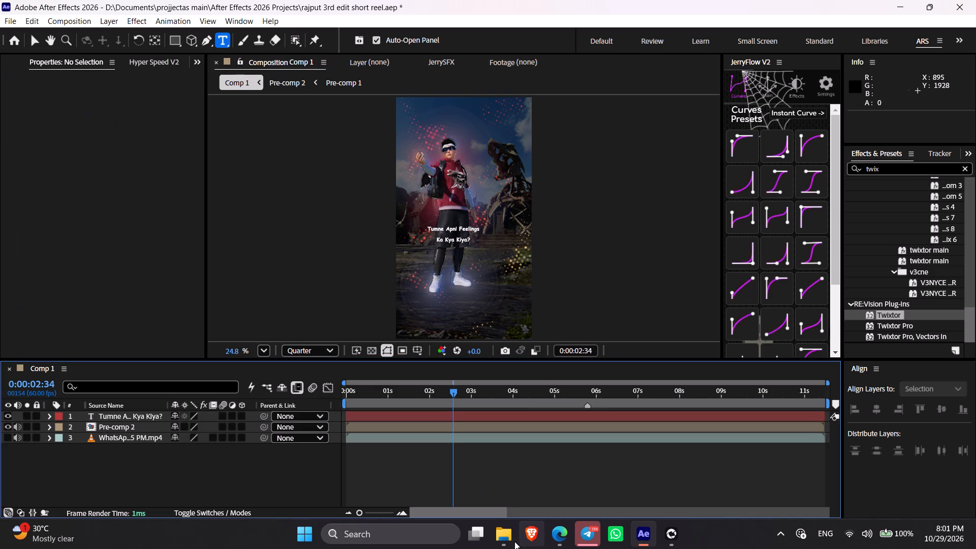
Bring the speaking-head emoji PNG from the overlays "1. emojis" folder in File Explorer into Comp 1 as the top layer.
left_click(512, 540)
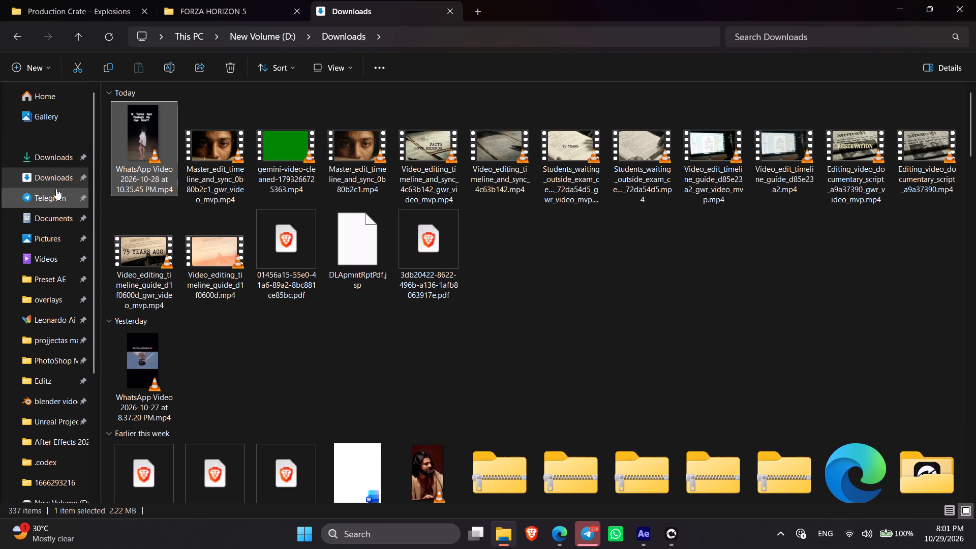
left_click(67, 291)
double_click(152, 108)
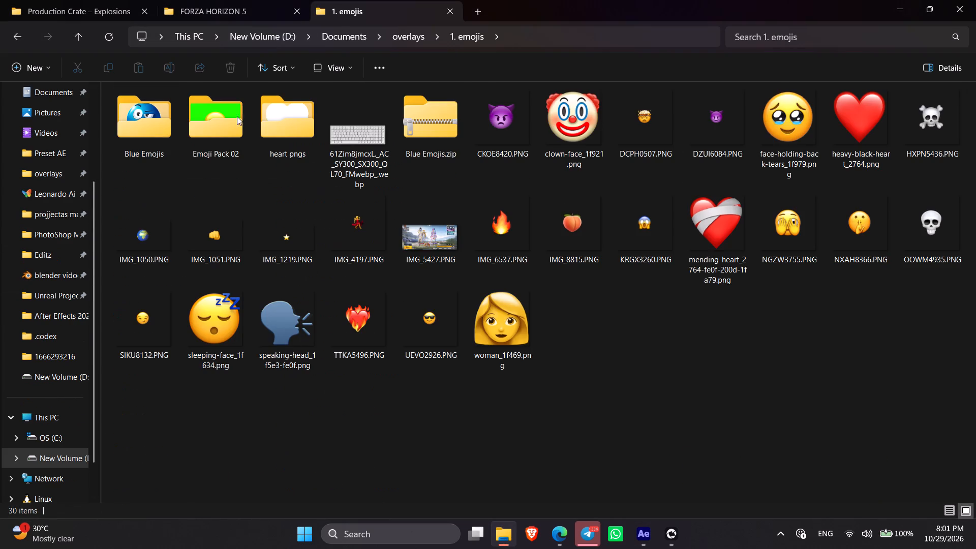
left_click_drag(291, 339, 629, 526)
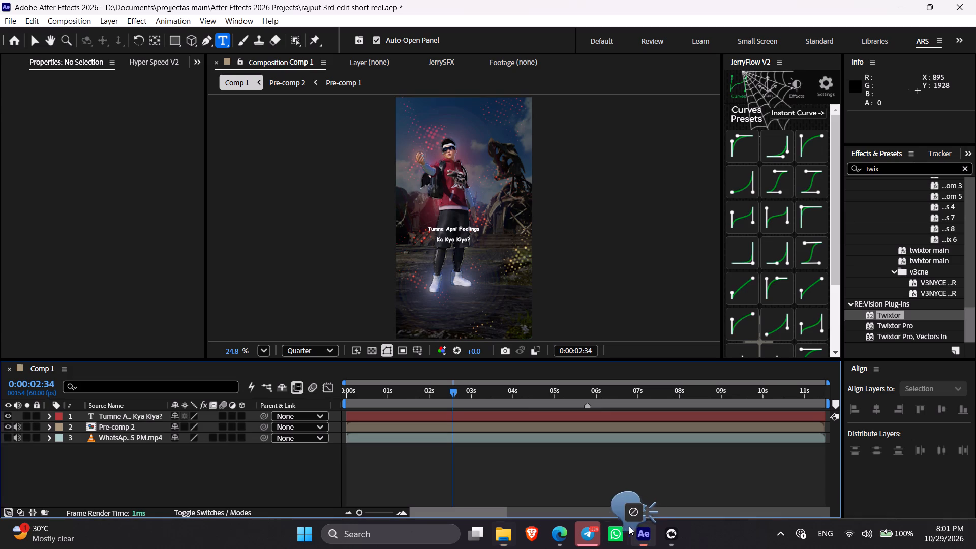
left_click_drag(629, 526, 536, 443)
Set the composition preview resolution to Full and solo the speaking-head emoji and caption text layers.
scroll(453, 235, "up", 3)
scroll(454, 234, "down", 1)
scroll(454, 234, "up", 5)
scroll(454, 234, "down", 2)
scroll(454, 234, "up", 1)
scroll(454, 234, "down", 3)
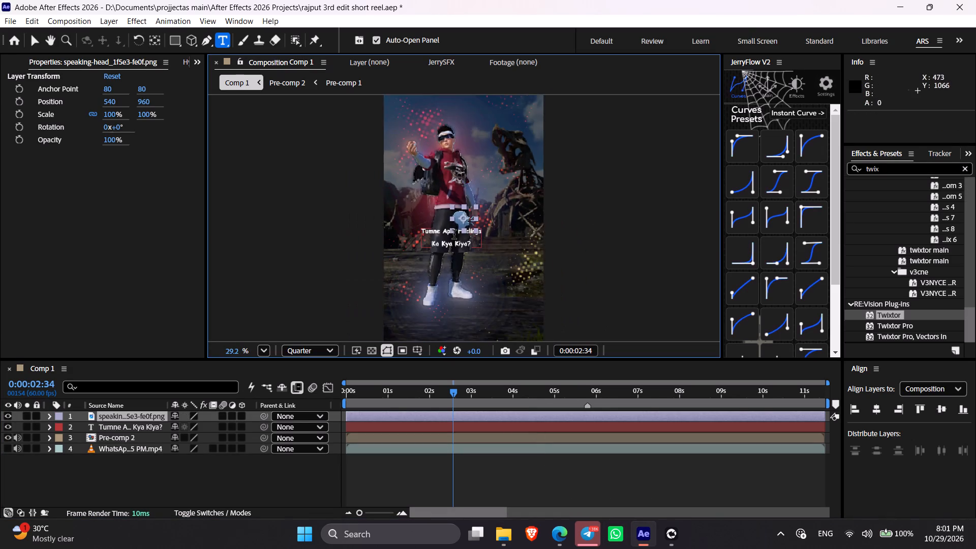
scroll(454, 234, "up", 2)
scroll(454, 234, "down", 5)
scroll(454, 234, "up", 5)
scroll(454, 234, "down", 4)
key("v")
scroll(454, 269, "up", 14)
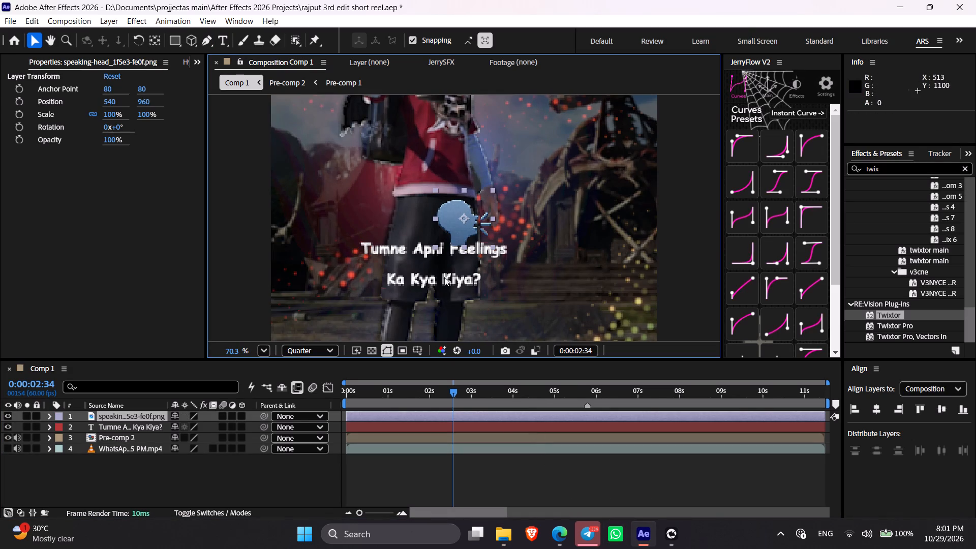
left_click(314, 349)
left_click(318, 400)
left_click(303, 350)
left_click(312, 391)
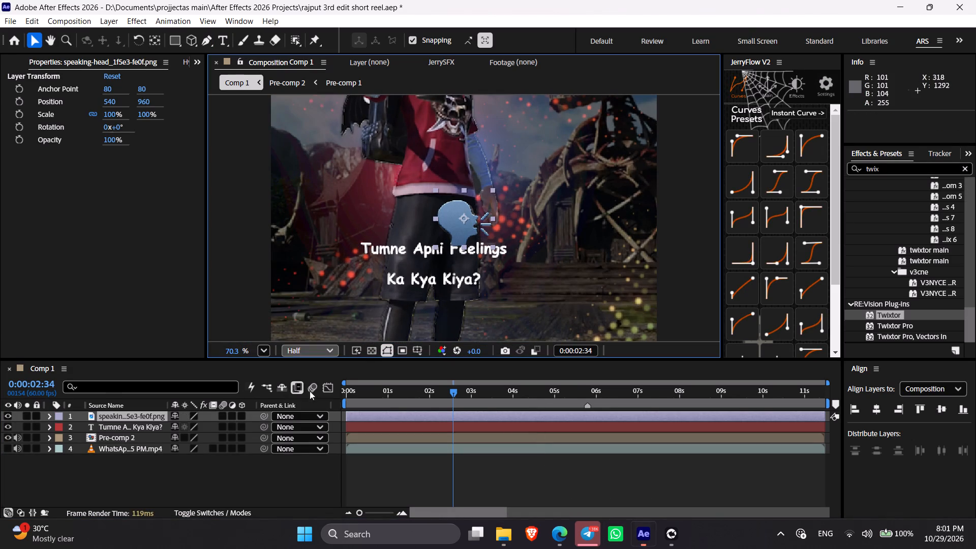
left_click_drag(25, 417, 29, 426)
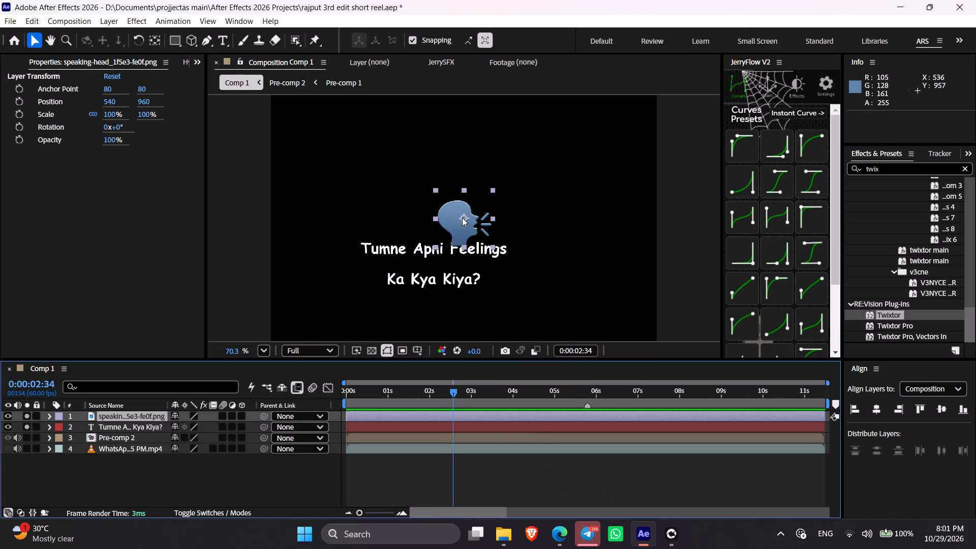
Move the speaking-head emoji to the start of the caption's first line and scale it to 42%.
left_click_drag(460, 218, 348, 240)
key("s")
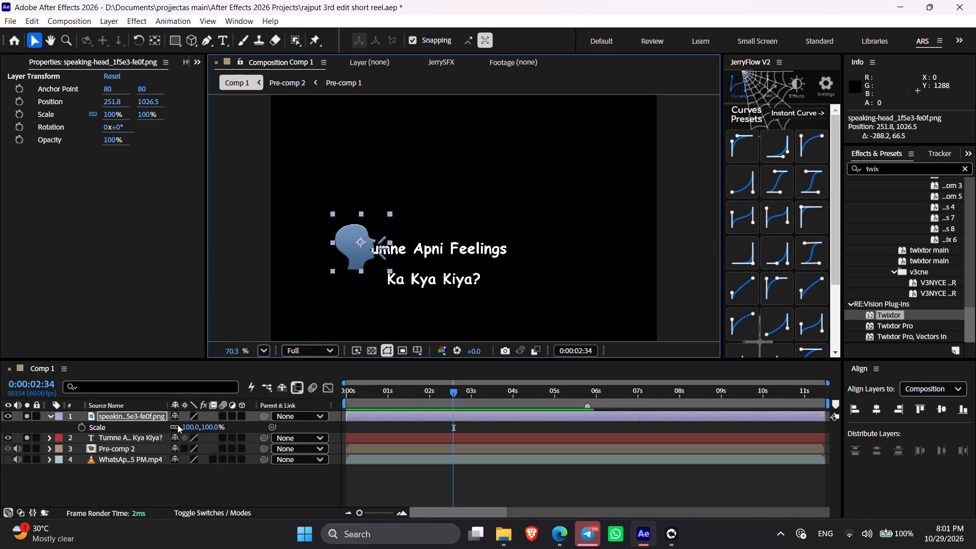
left_click_drag(185, 424, 134, 416)
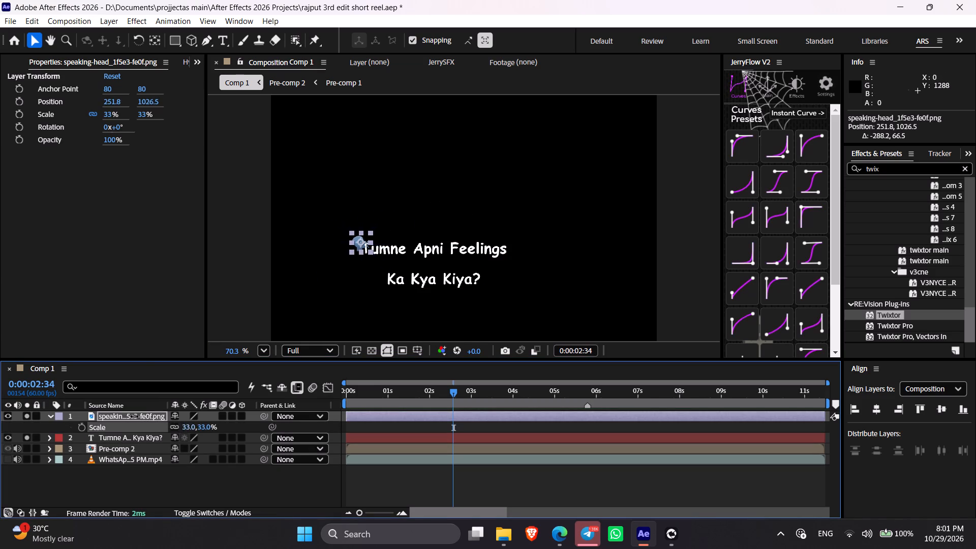
left_click_drag(134, 416, 140, 416)
key("s")
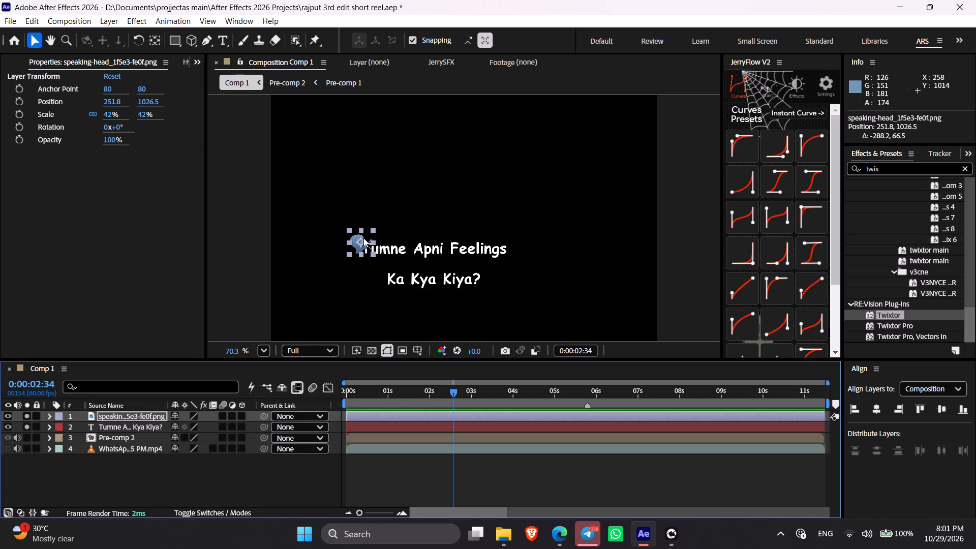
Position the speaking-head emoji just before the word "Tumne", at about 216, 1041.
left_click_drag(359, 239, 345, 245, "ctrl")
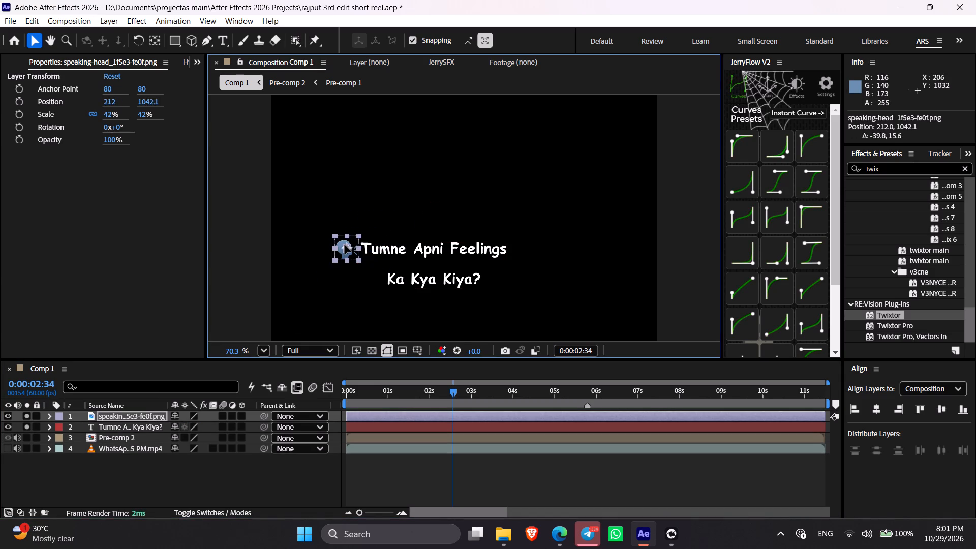
left_click_drag(345, 245, 357, 251, "ctrl")
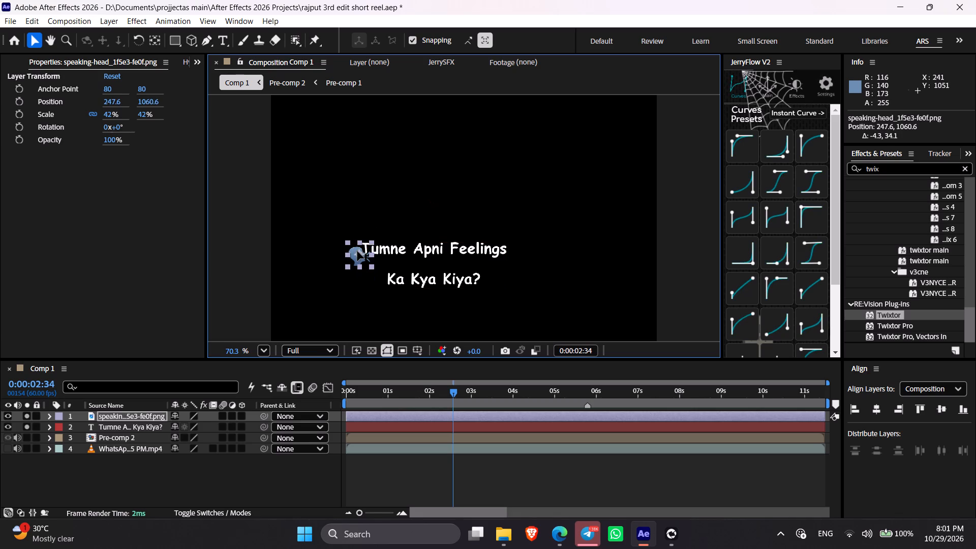
left_click_drag(357, 251, 351, 246, "ctrl")
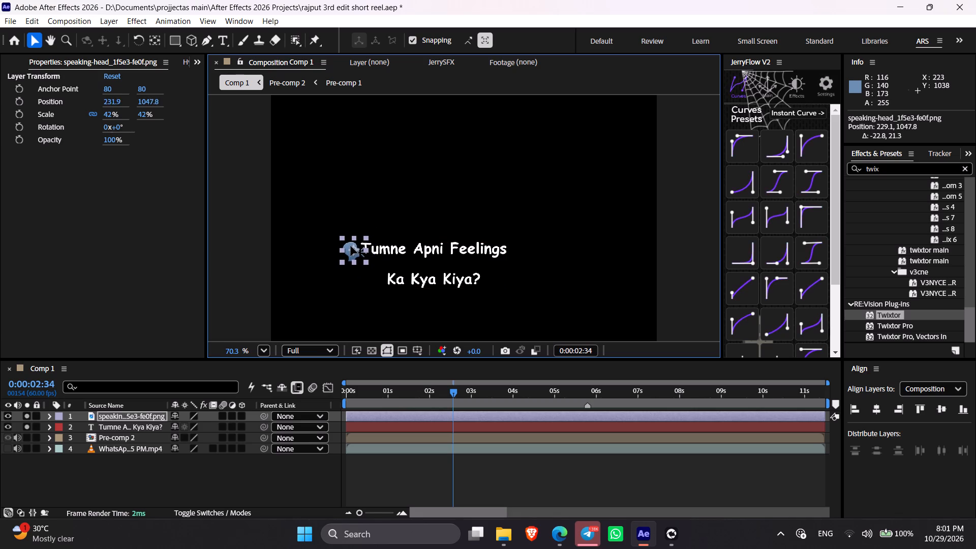
left_click_drag(351, 246, 346, 244, "ctrl")
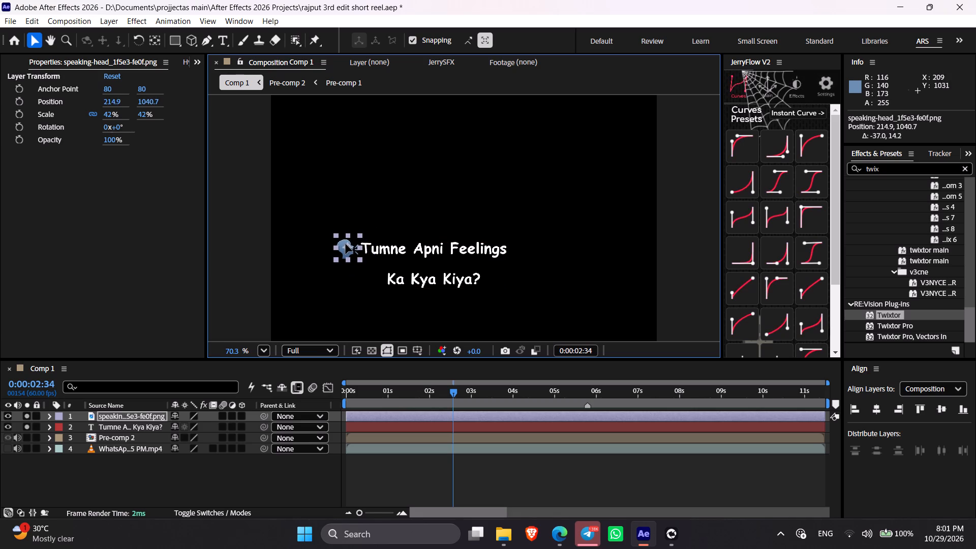
left_click_drag(346, 244, 346, 244, "ctrl")
left_click(518, 474)
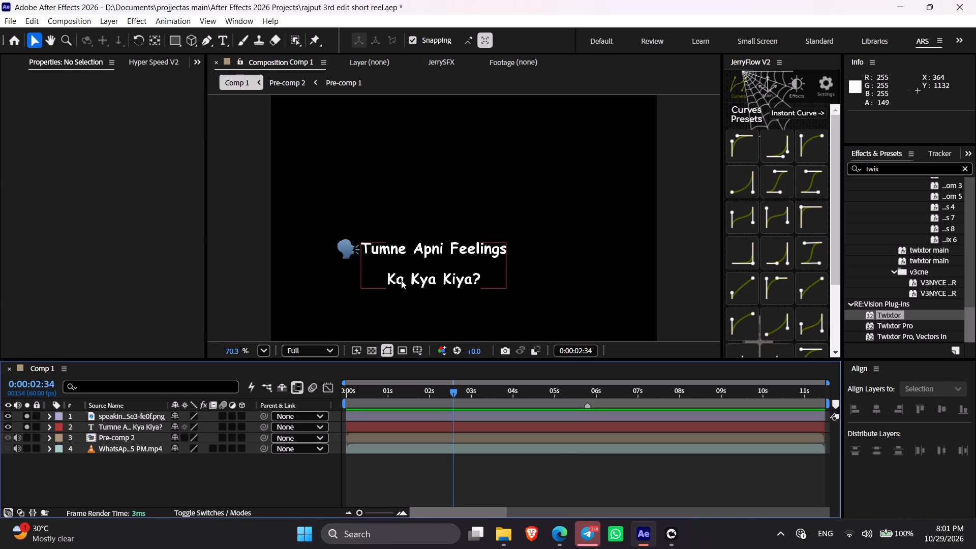
Set the baseline shift of the caption's second line, "Ka Kya Kiya?", to -104 px to adjust the line gap.
double_click(401, 280)
left_click_drag(386, 277, 515, 283)
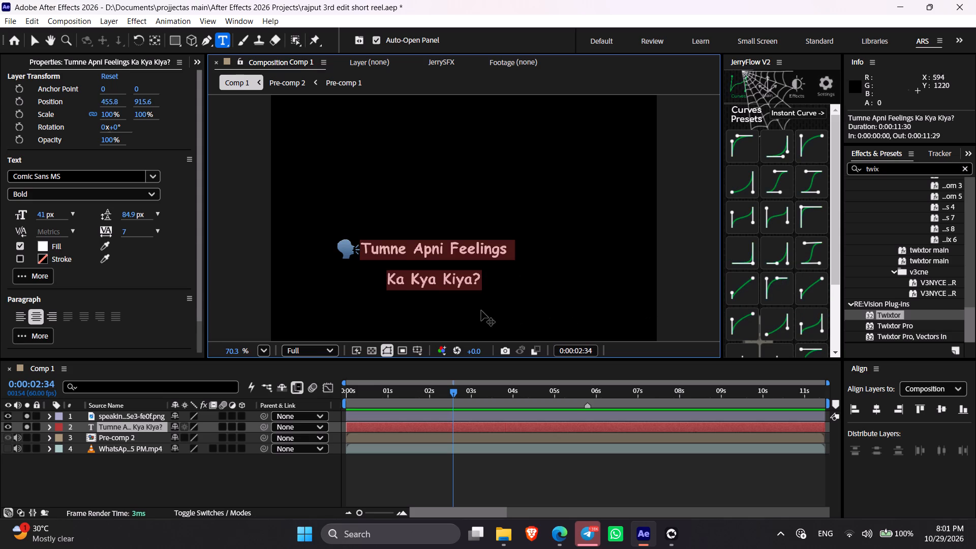
left_click(465, 287)
left_click_drag(487, 282, 355, 282)
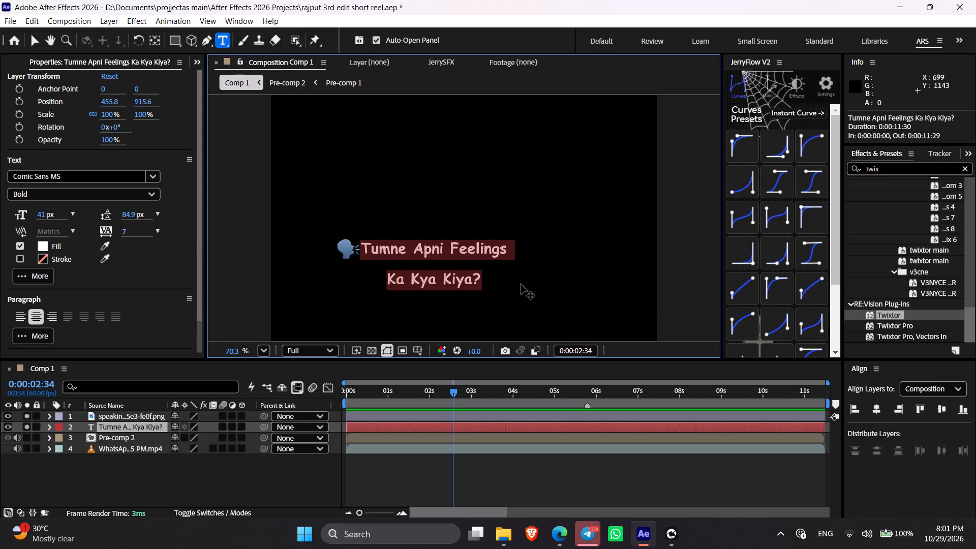
left_click(521, 285)
left_click(474, 278)
left_click_drag(495, 278, 386, 287)
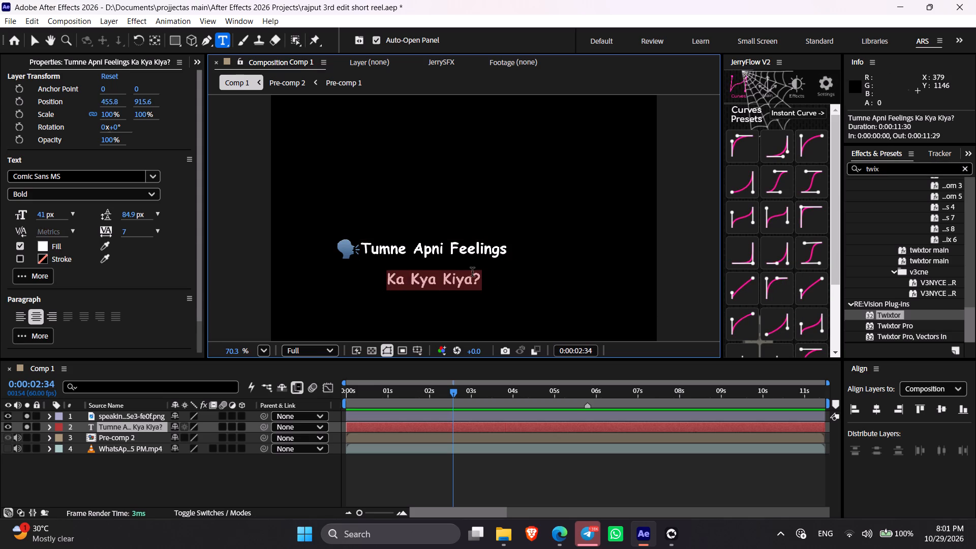
scroll(929, 152, "down", 1)
left_click(952, 153)
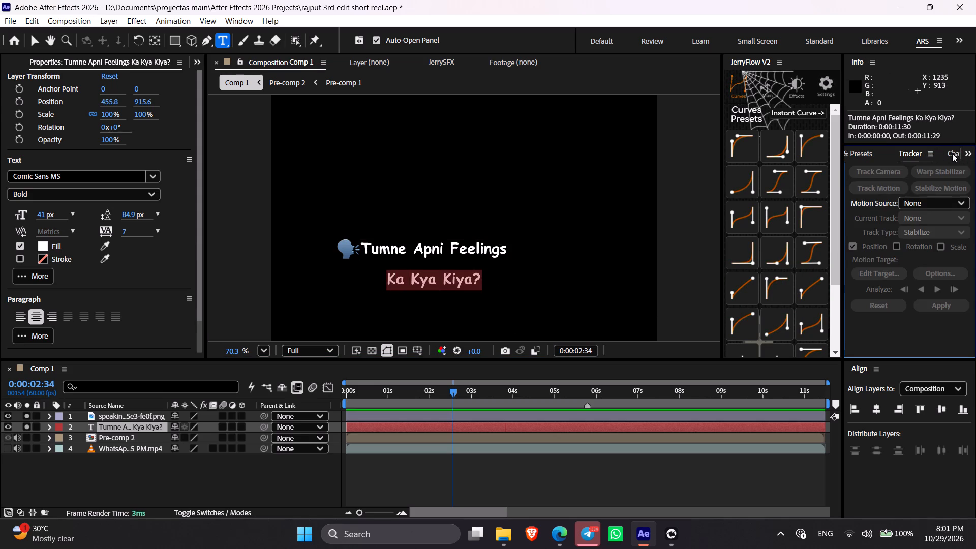
left_click_drag(868, 270, 896, 269)
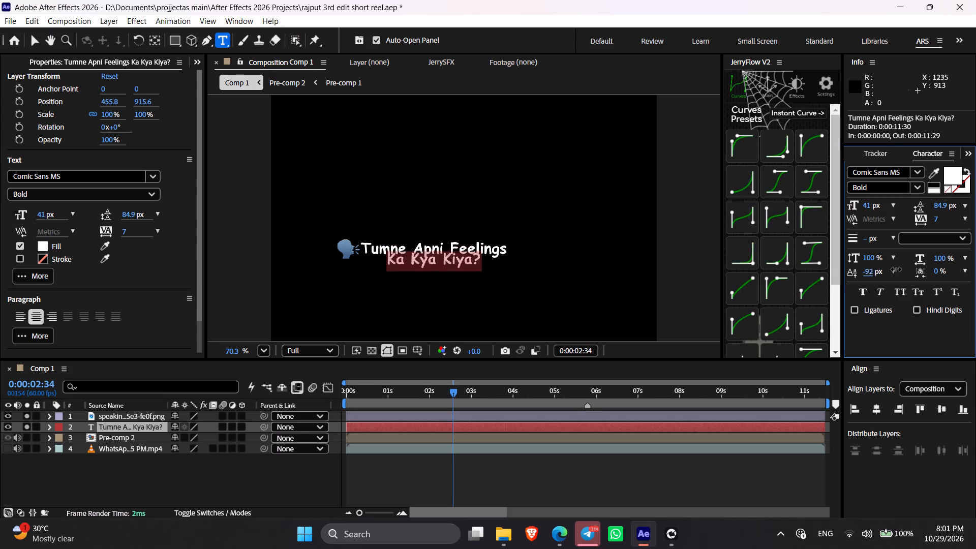
left_click_drag(896, 269, 887, 266)
left_click(511, 470)
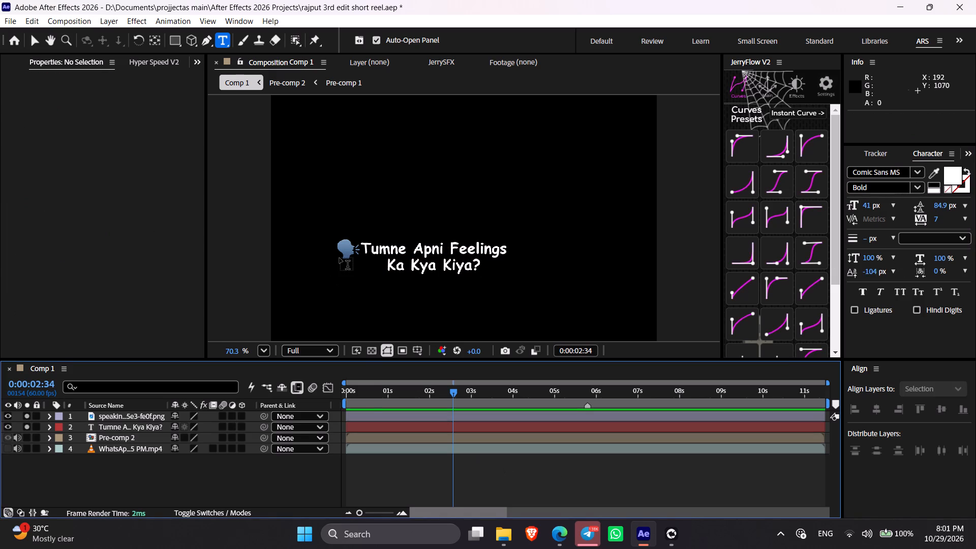
Nudge the speaking-head emoji slightly away from the caption text to about 209, 1038.
key("v")
left_click(346, 252)
left_click(346, 252, "ctrl")
left_click(276, 66)
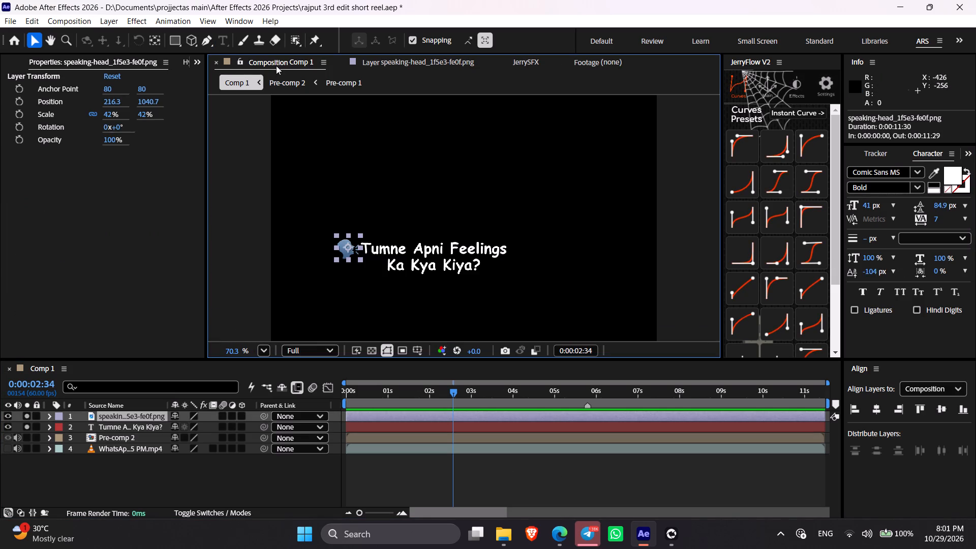
left_click(350, 249, "ctrl")
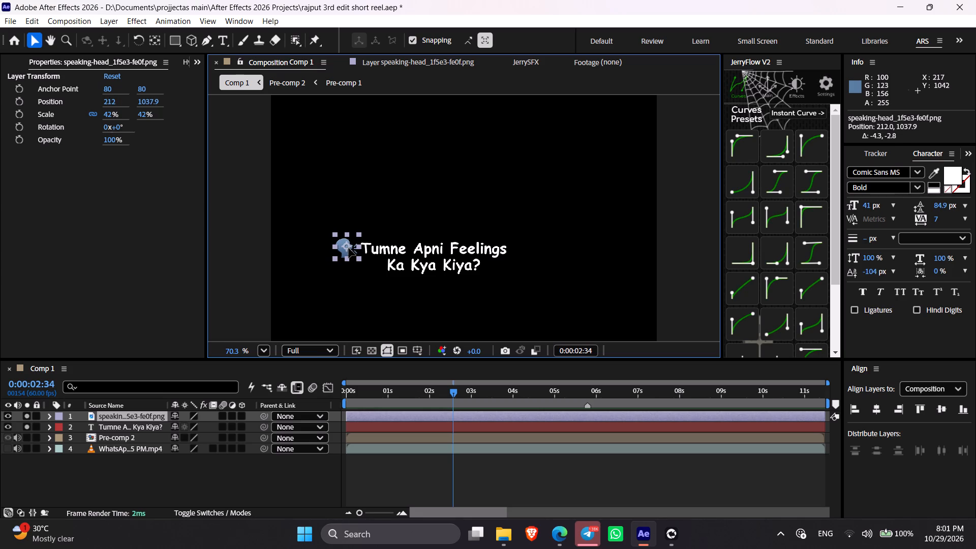
left_click(404, 474)
Split the speaking-head emoji and caption text layers at the marker at 0:00:05:47.
left_click(593, 382, "shift")
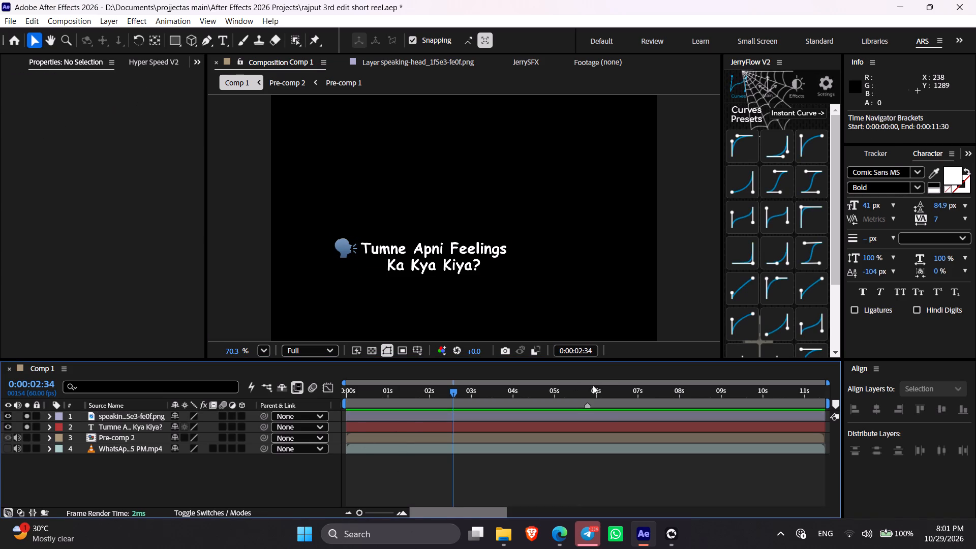
left_click(596, 392, "shift")
left_click(608, 418)
left_click(609, 421, "shift")
left_click(612, 423, "shift")
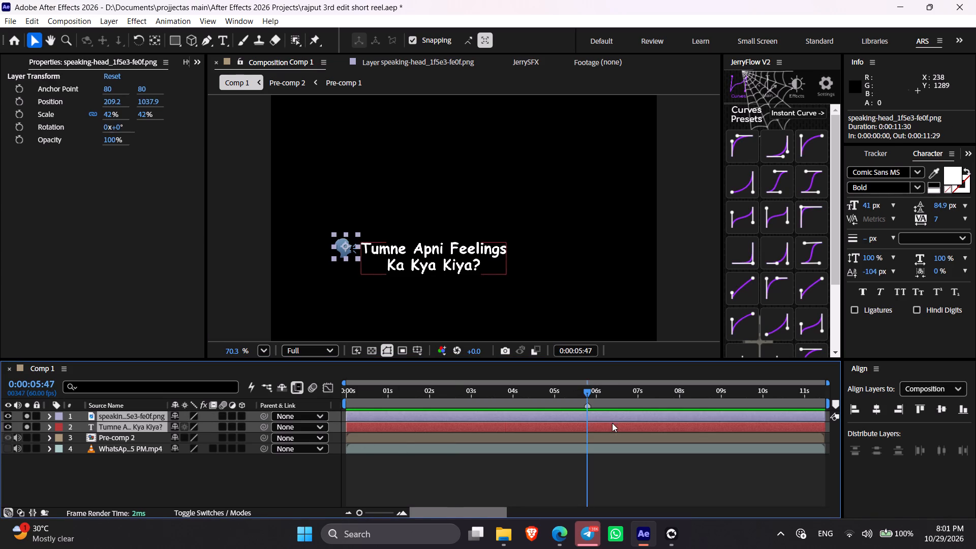
left_click(600, 415)
left_click(612, 483)
left_click(605, 427)
left_click(600, 416, "shift")
key("ctrl+shift+d")
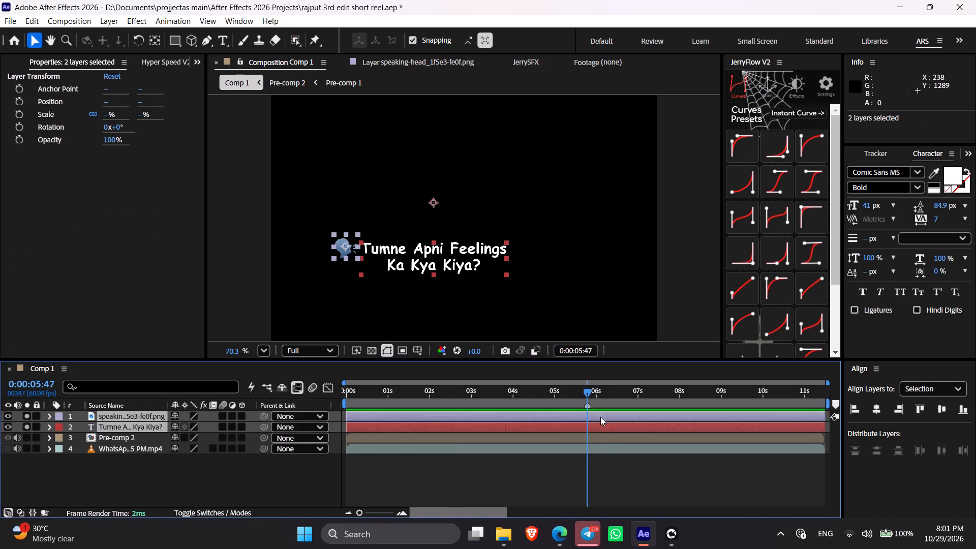
Delete the part of the speaking-head emoji layer that starts after the split at 0:00:05:47.
left_click(625, 487)
left_click(601, 415)
key("BackSpace")
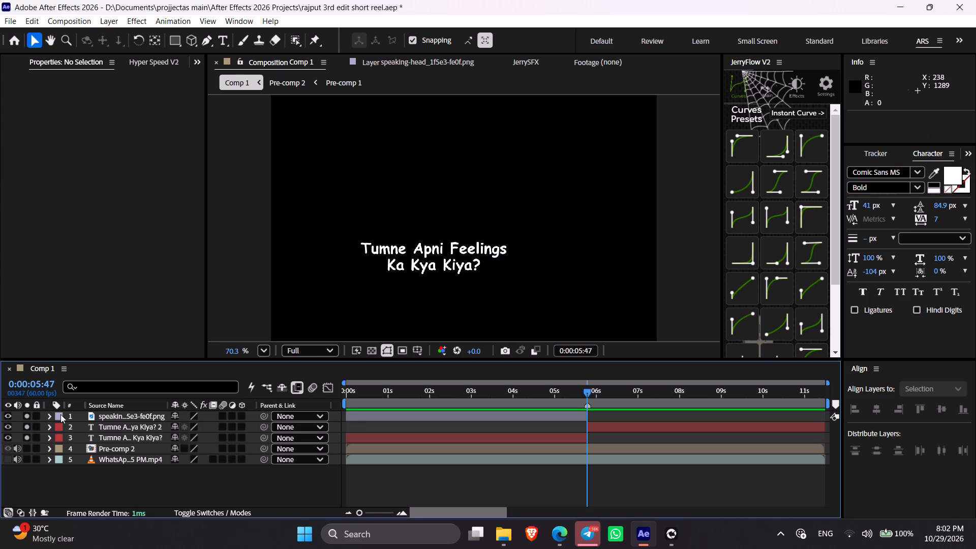
Move the caption segment that starts at 0:00:05:47 to the top of the Comp 1 layer stack.
left_click_drag(105, 425, 116, 437)
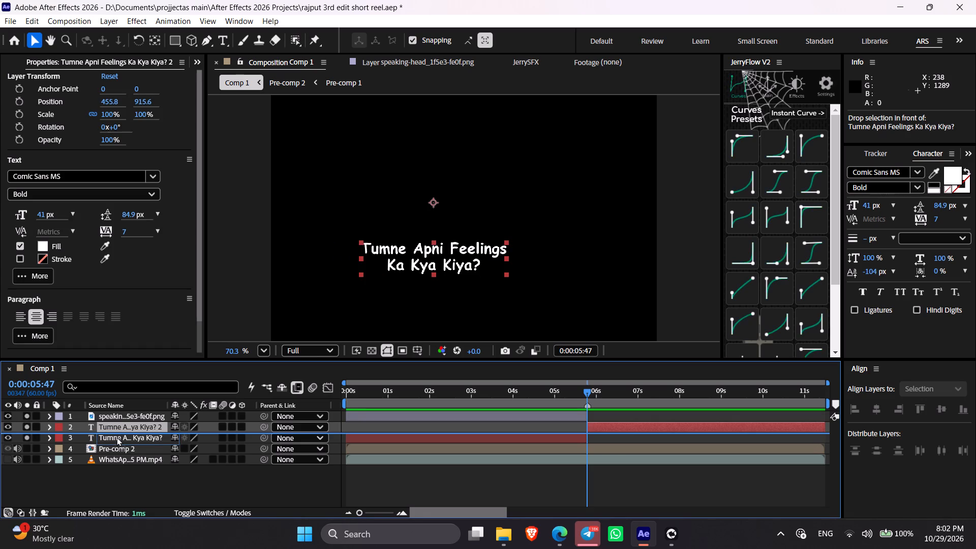
left_click_drag(116, 437, 101, 412)
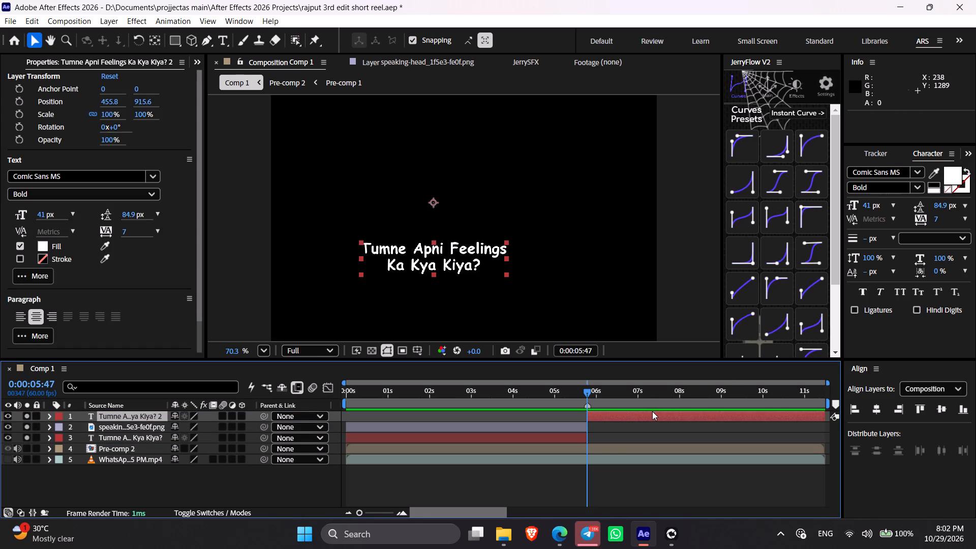
Replace the text of the caption segment starting at 0:00:05:47 with "Me: Swahaaa...".
double_click(652, 411)
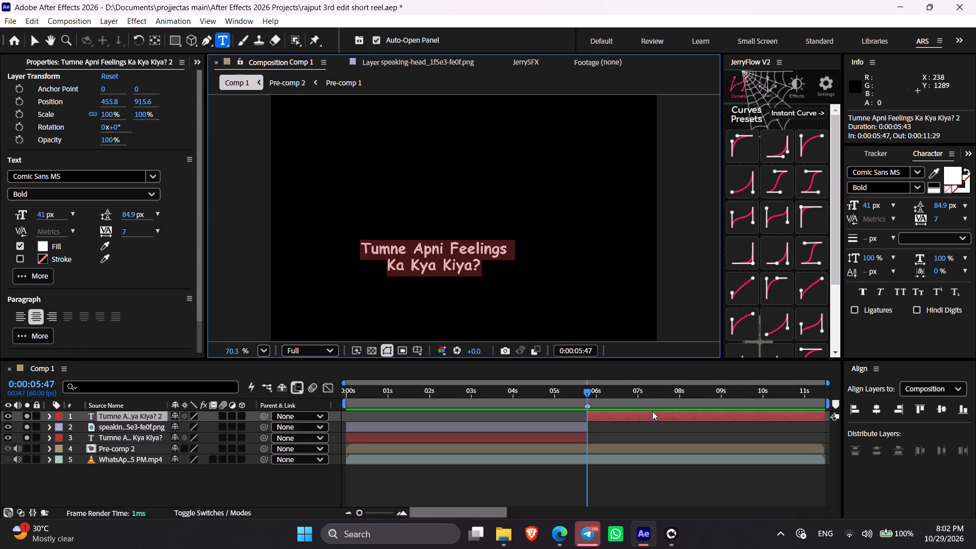
type("Me")
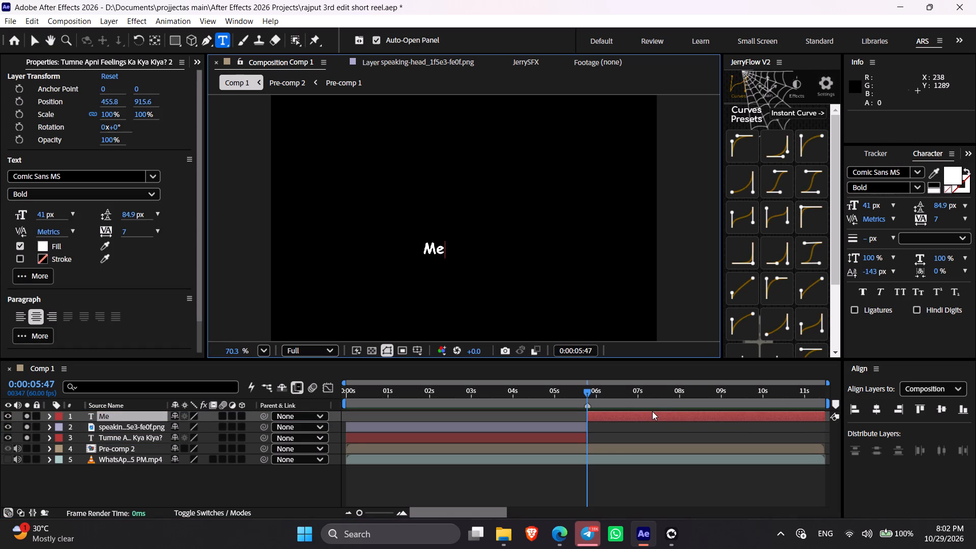
type(":-")
key("space")
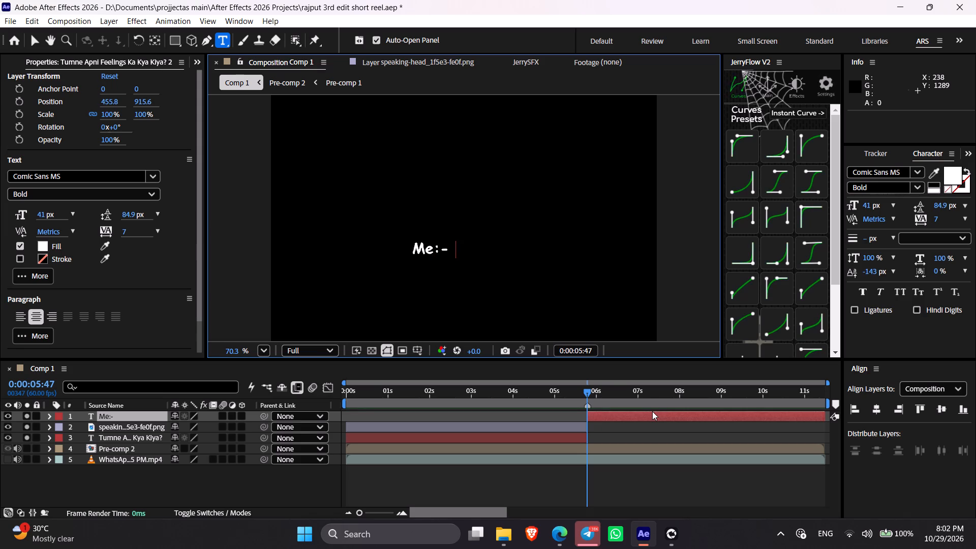
key("BackSpace")
key("BackSpace")
key("space")
type("Swahaaa")
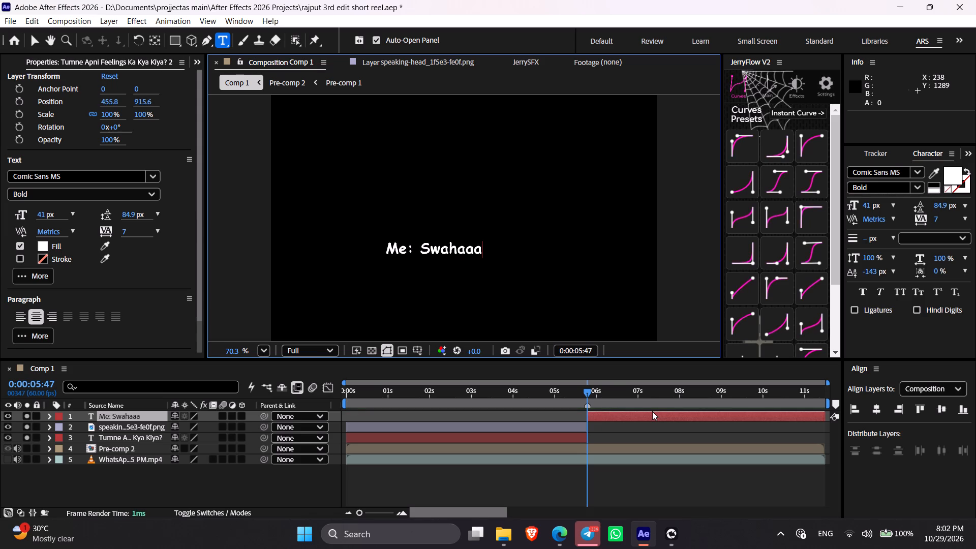
type("..")
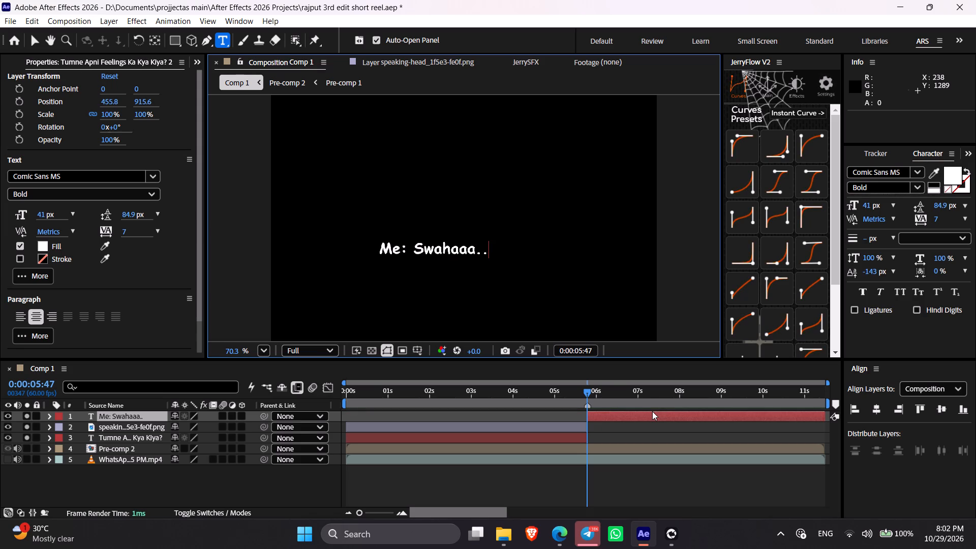
key("period")
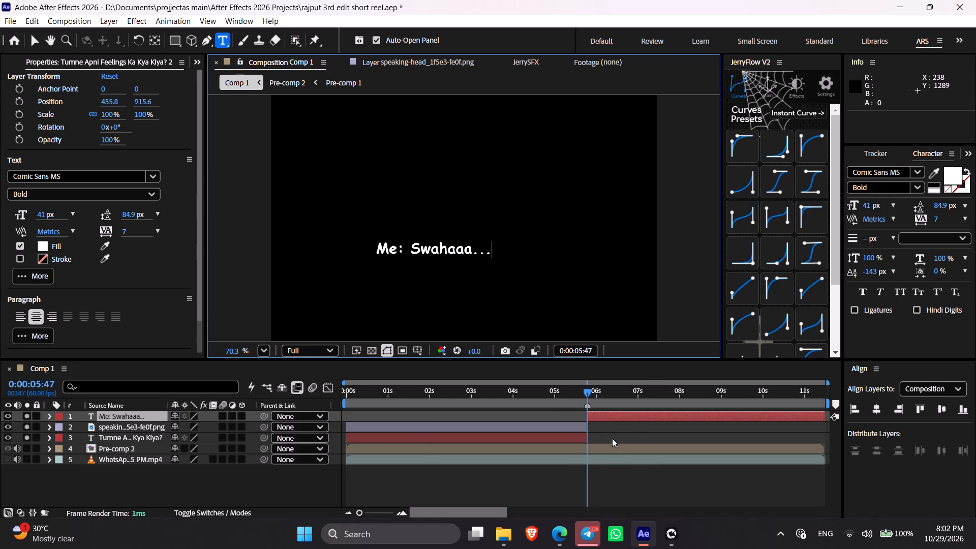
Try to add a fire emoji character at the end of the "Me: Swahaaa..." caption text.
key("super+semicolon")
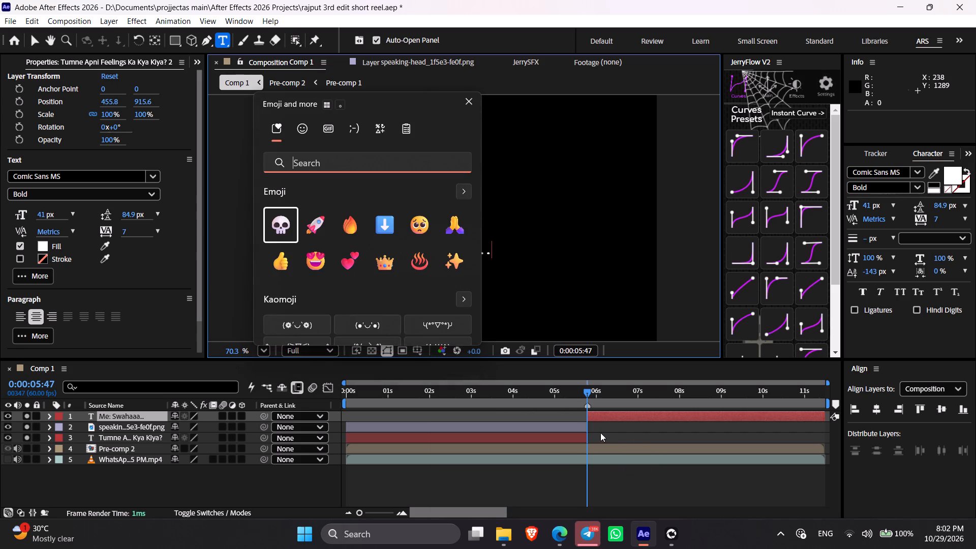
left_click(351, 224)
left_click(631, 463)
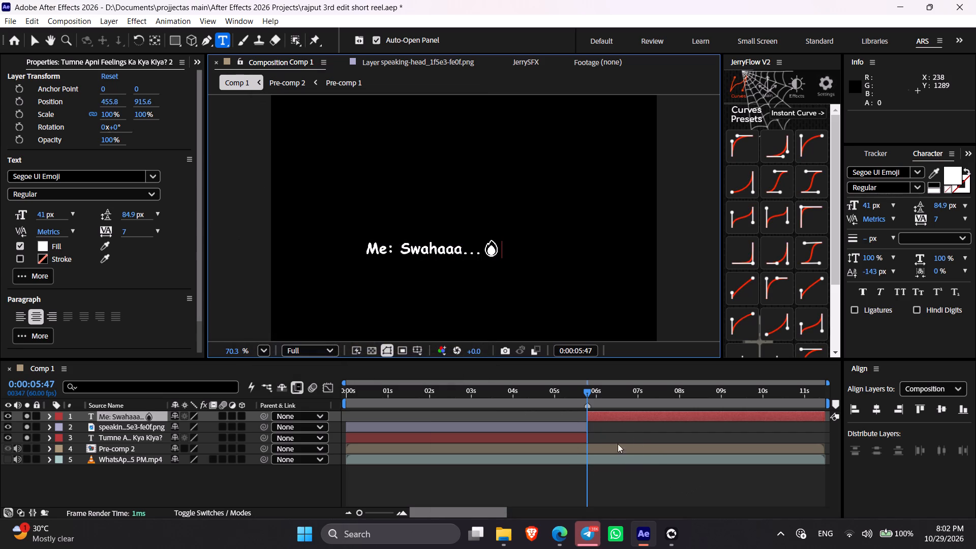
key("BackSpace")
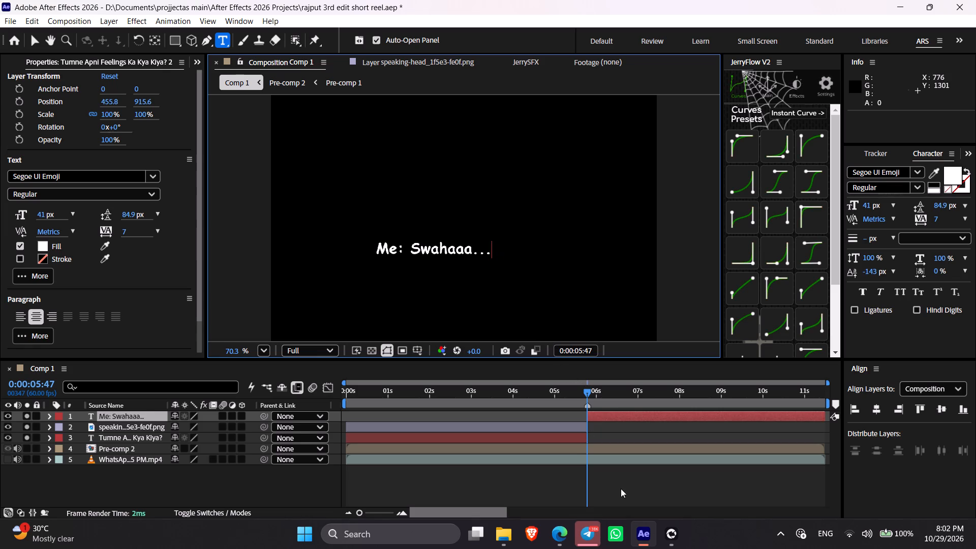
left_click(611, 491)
Add the fire image IMG_6537.PNG from the 1. emojis folder above the "Me: Swahaaa..." caption, starting at 0:00:05:47.
left_click(516, 532)
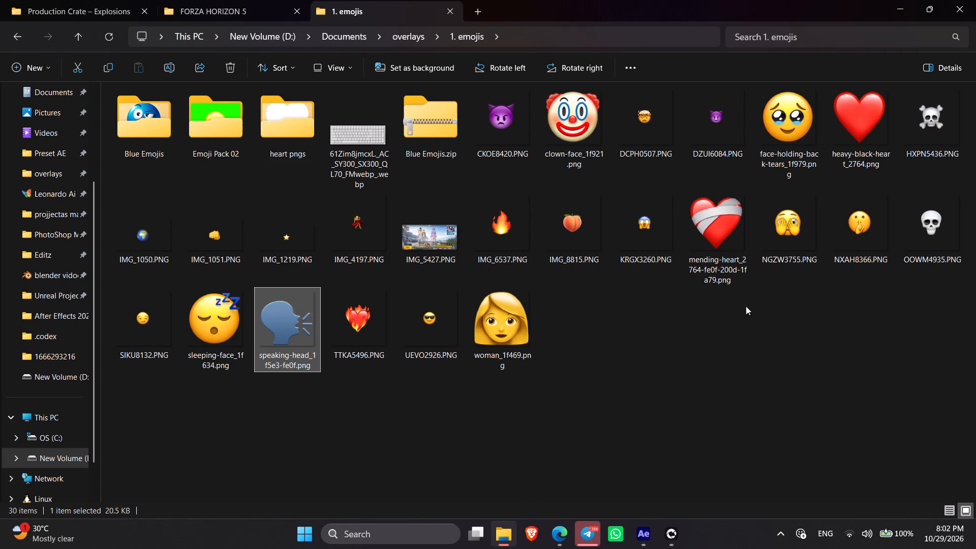
left_click_drag(500, 241, 619, 455)
key("bracketleft")
left_click(475, 237)
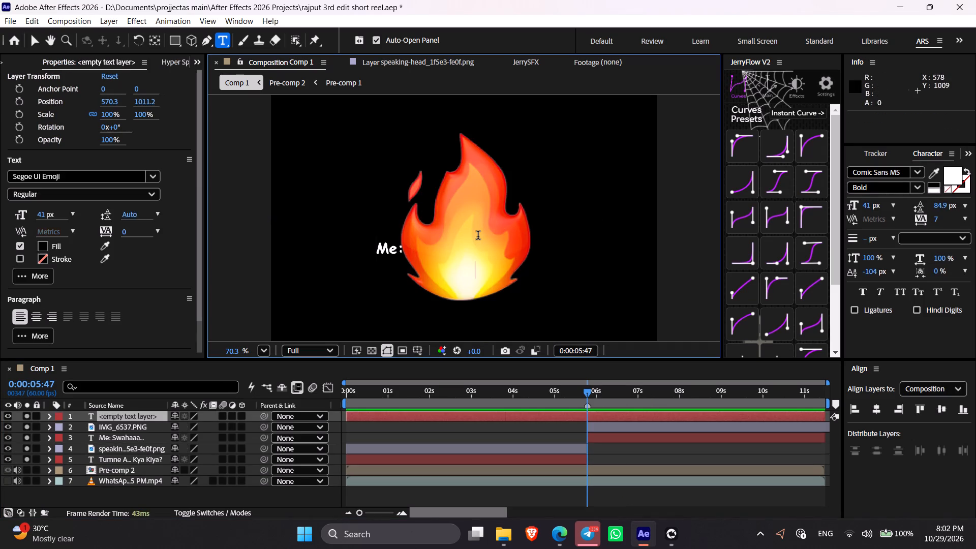
key("ctrl+z")
Scale the fire emoji layer down to 12%.
key("v")
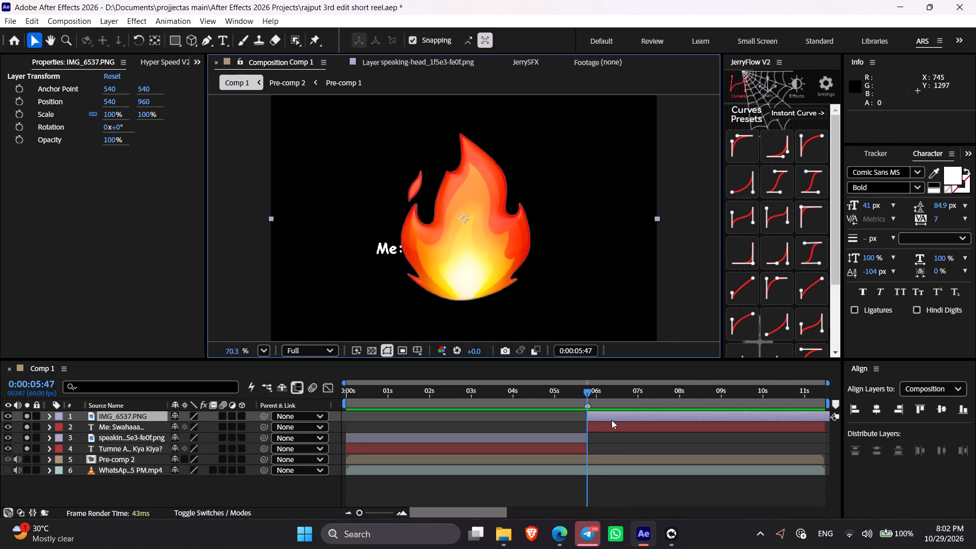
left_click(612, 420)
key("s")
left_click_drag(210, 431, 148, 426)
left_click(201, 429)
key("s")
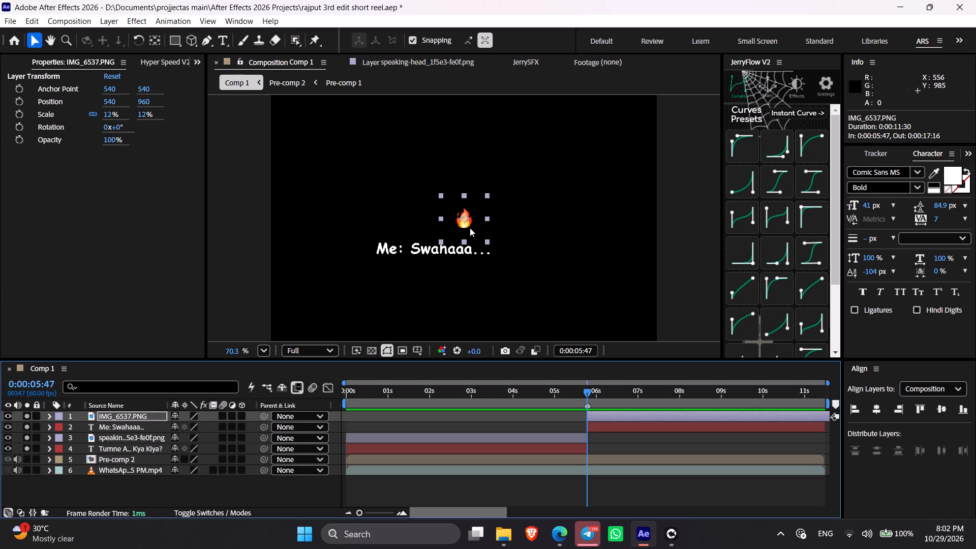
Position the fire emoji just after the end of the "Me: Swahaaa..." text, at about 651, 1035.
left_click_drag(470, 228, 508, 258, "ctrl")
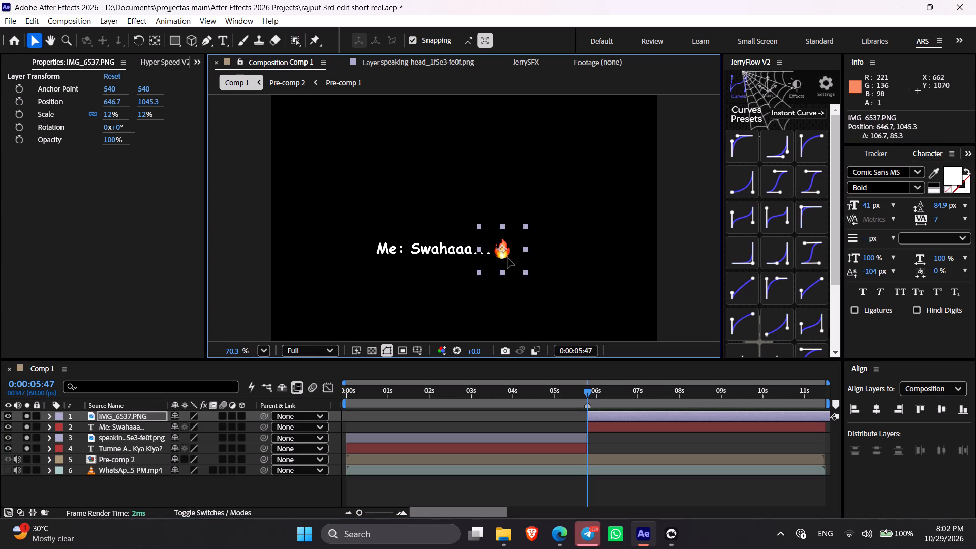
left_click_drag(508, 258, 506, 254, "ctrl")
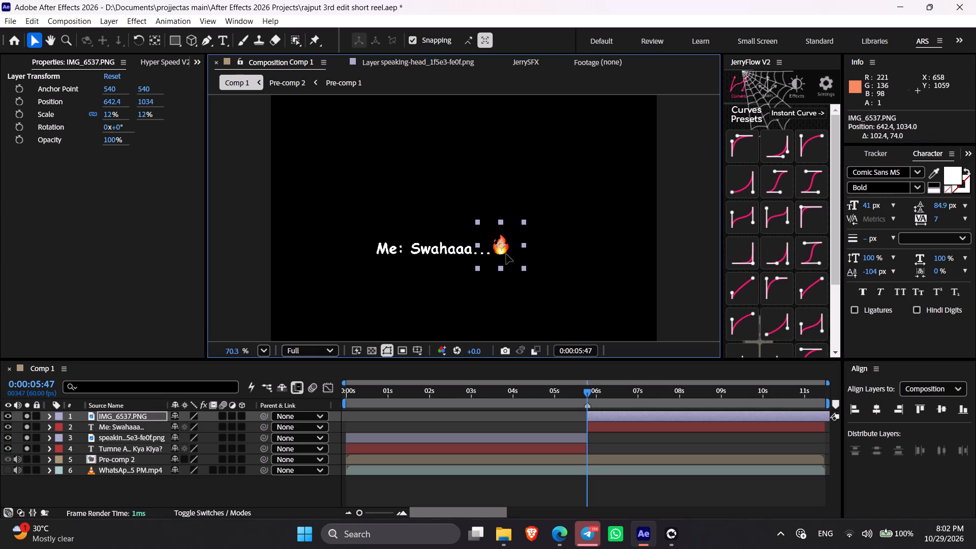
left_click_drag(506, 254, 510, 255, "ctrl")
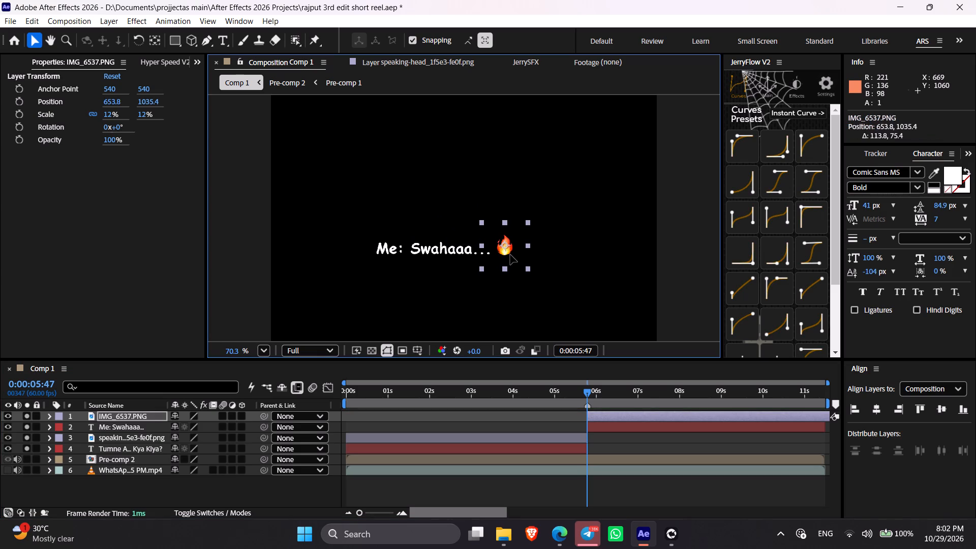
left_click_drag(510, 255, 509, 255, "ctrl")
left_click(659, 451)
Parent the fire emoji layer to the "Me: Swahaaa..." caption layer.
left_click(633, 414)
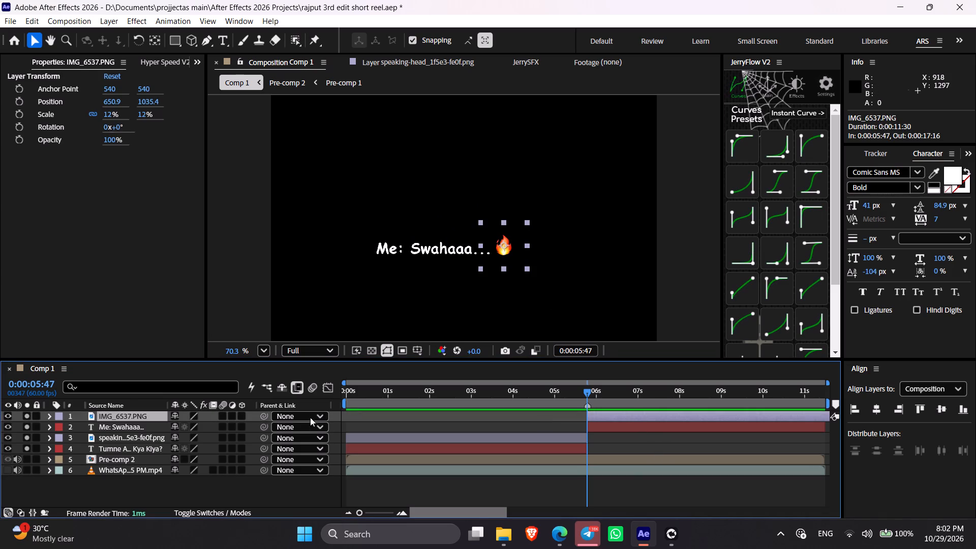
left_click_drag(268, 412, 232, 428)
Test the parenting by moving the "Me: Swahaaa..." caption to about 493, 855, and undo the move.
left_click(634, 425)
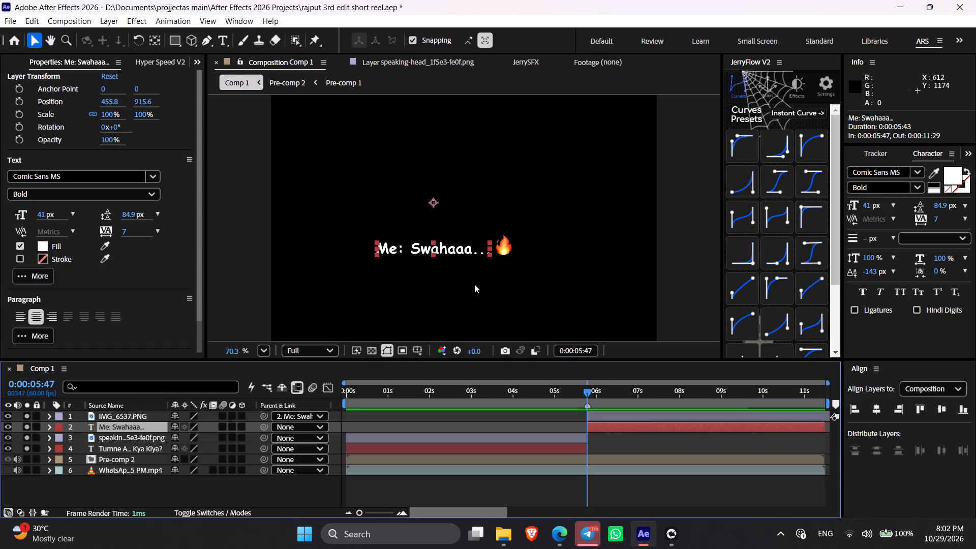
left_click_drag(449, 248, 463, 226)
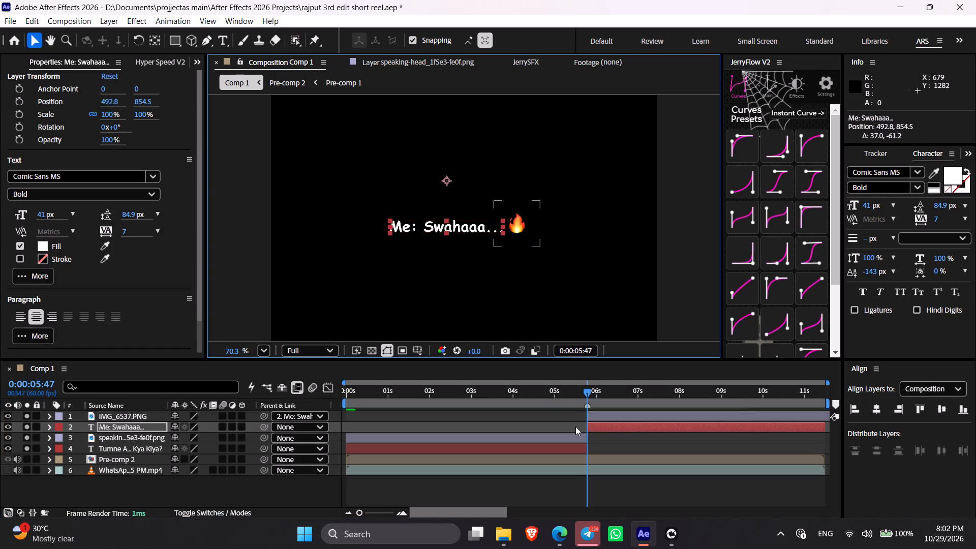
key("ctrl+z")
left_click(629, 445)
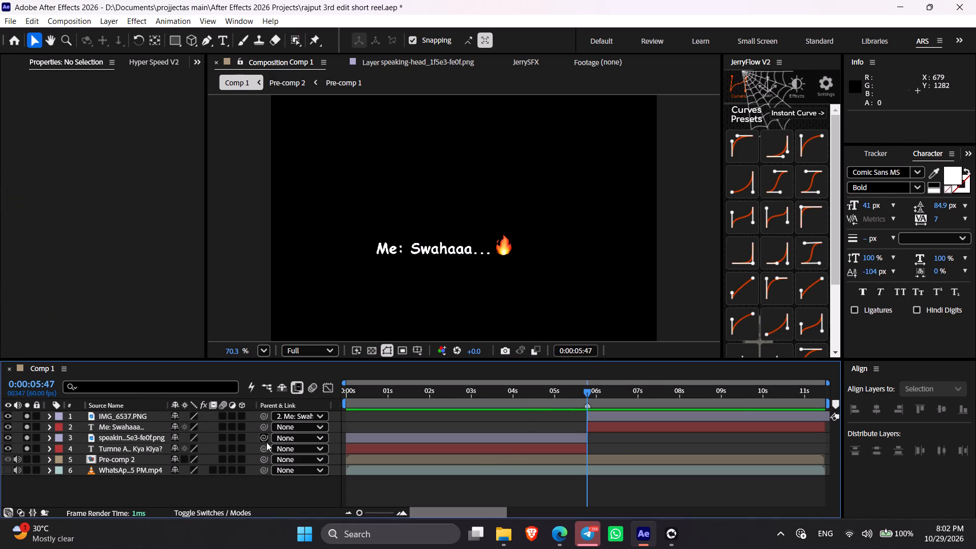
Parent the speaking-head emoji layer to the "Tumne Apni Feelings Ka Kya Kiya?" caption layer.
left_click_drag(262, 441, 238, 452)
Turn off solo on the two caption layers and the two emoji layers.
left_click_drag(27, 416, 36, 456)
With the whole frame shown at 0:00:03:52, scale the "Tumne Apni Feelings Ka Kya Kiya?" caption up to 149%.
scroll(582, 254, "down", 2)
scroll(582, 254, "up", 1)
left_click(509, 387)
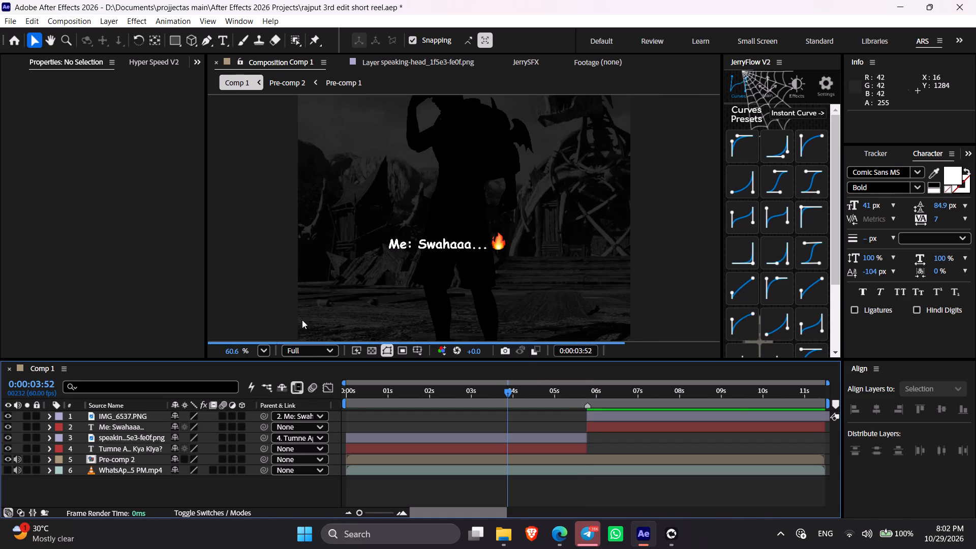
left_click(258, 350)
left_click(293, 116)
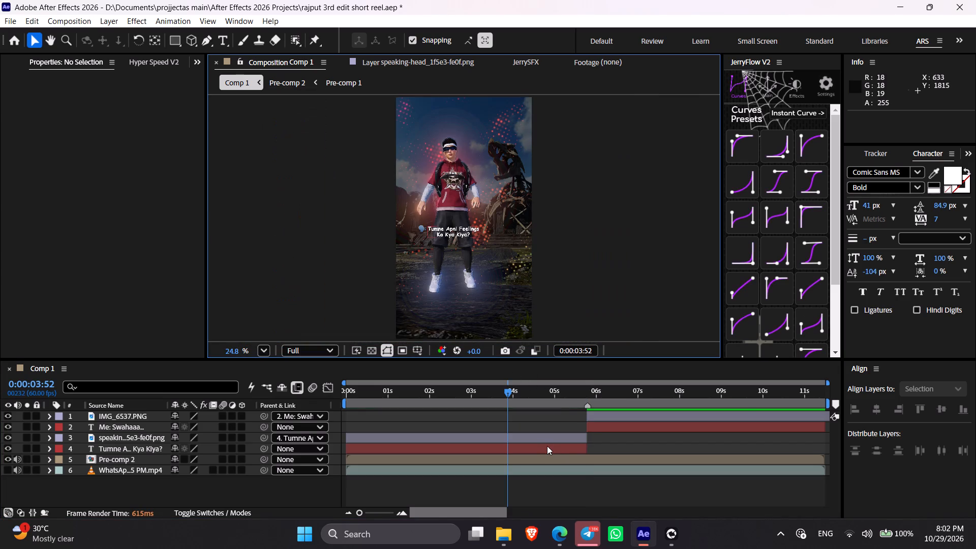
left_click(542, 444)
key("s")
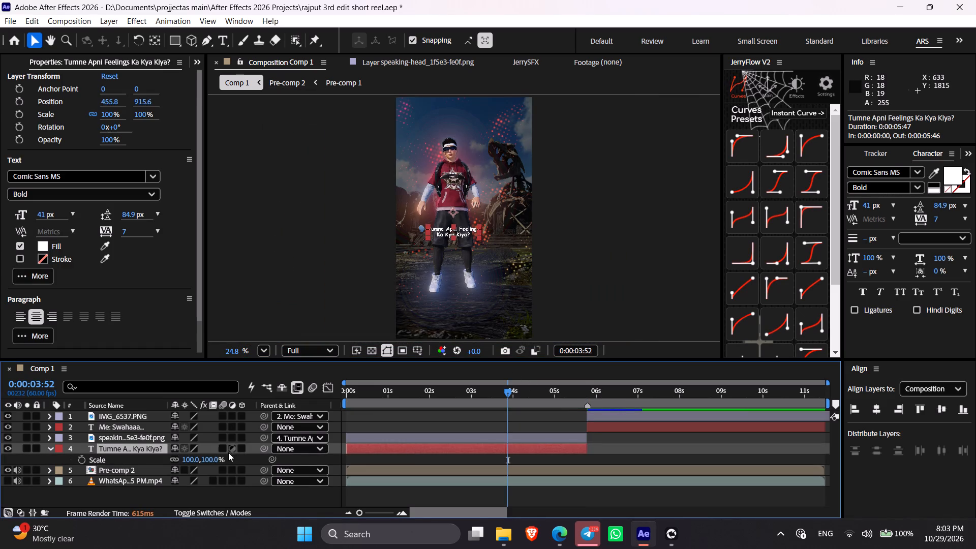
left_click_drag(209, 463, 240, 462)
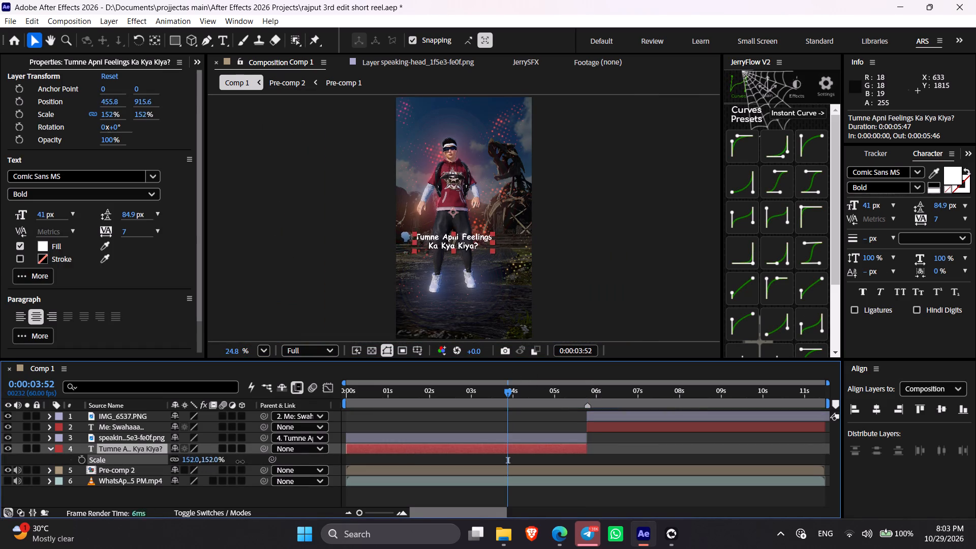
left_click_drag(240, 462, 237, 461)
Move the "Tumne Apni Feelings Ka Kya Kiya?" caption up to the character's head, with its position at about 532, 123.
left_click_drag(478, 243, 497, 224)
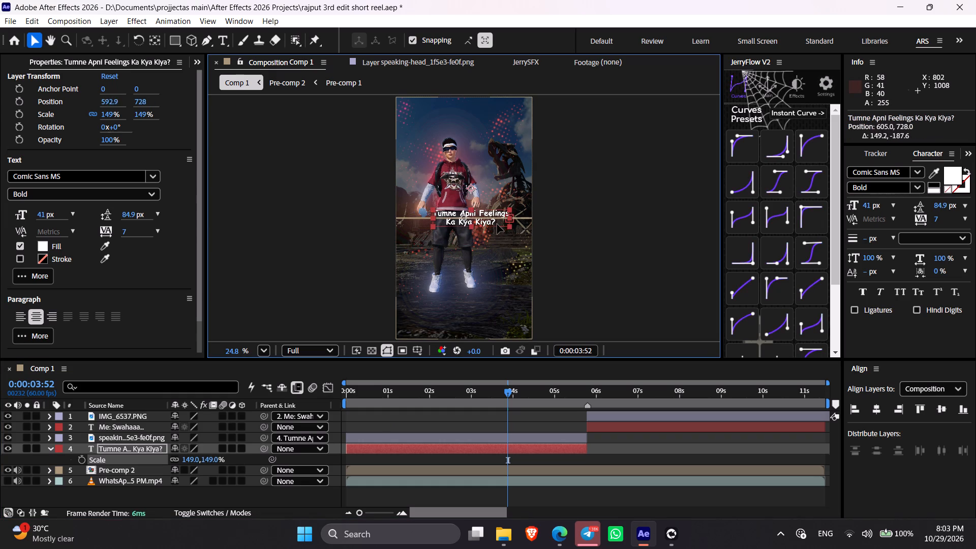
left_click_drag(497, 224, 488, 224)
left_click(491, 430)
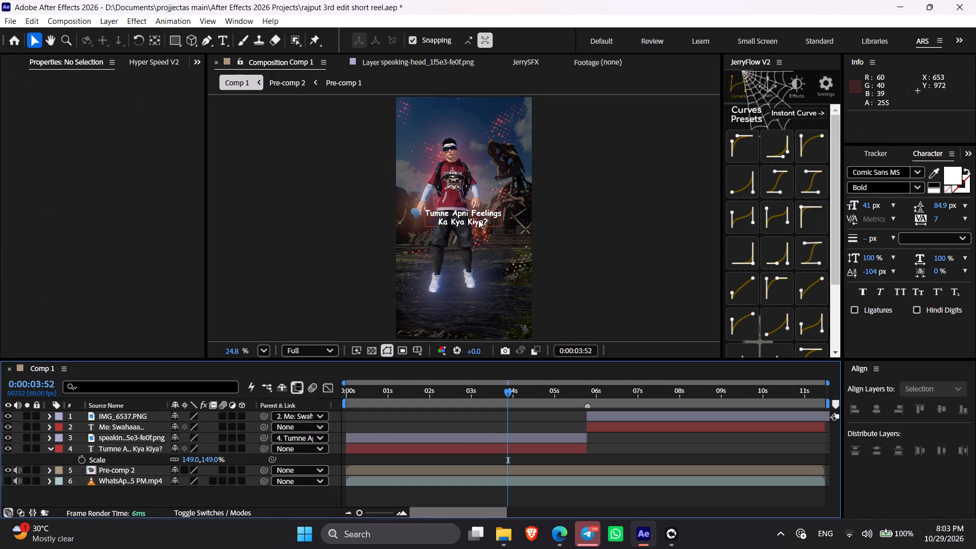
left_click_drag(484, 216, 482, 207)
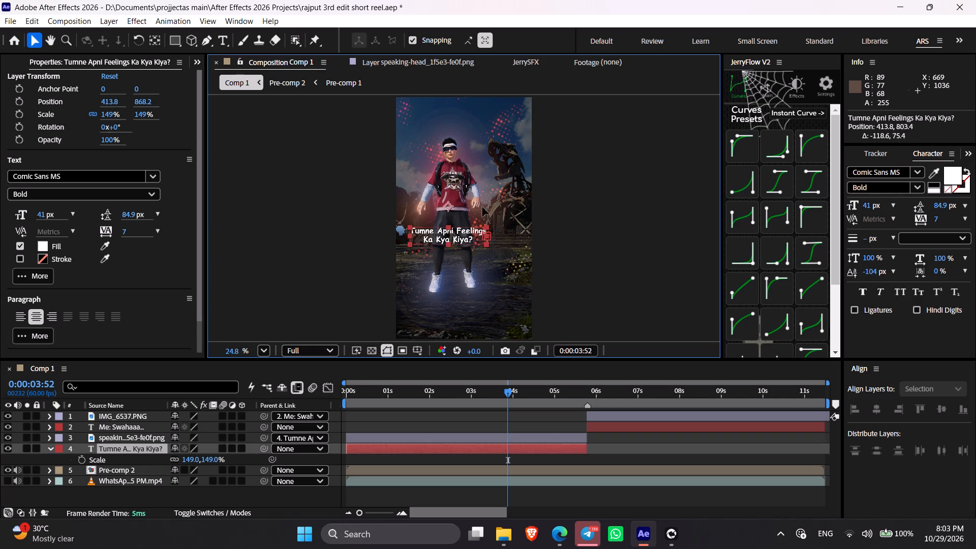
left_click_drag(482, 207, 484, 129)
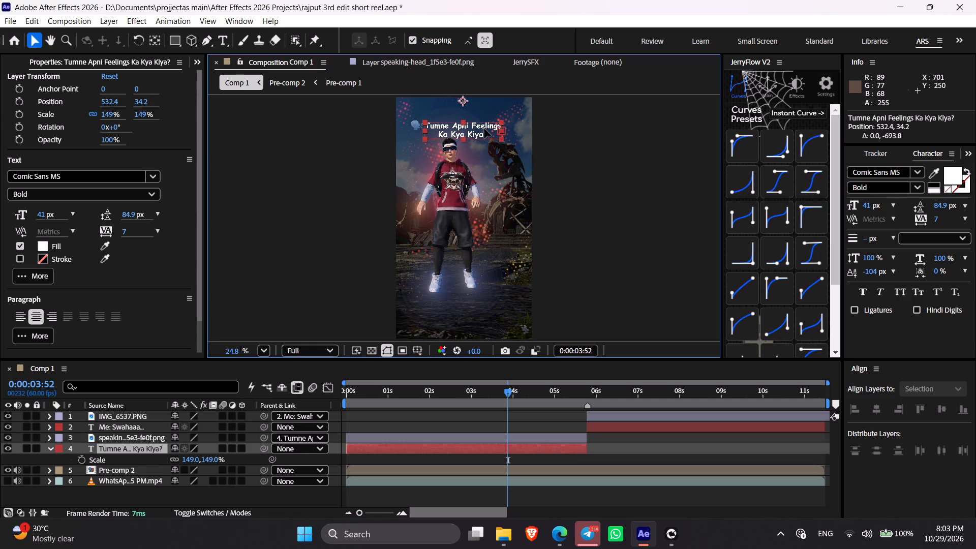
left_click_drag(484, 129, 484, 140)
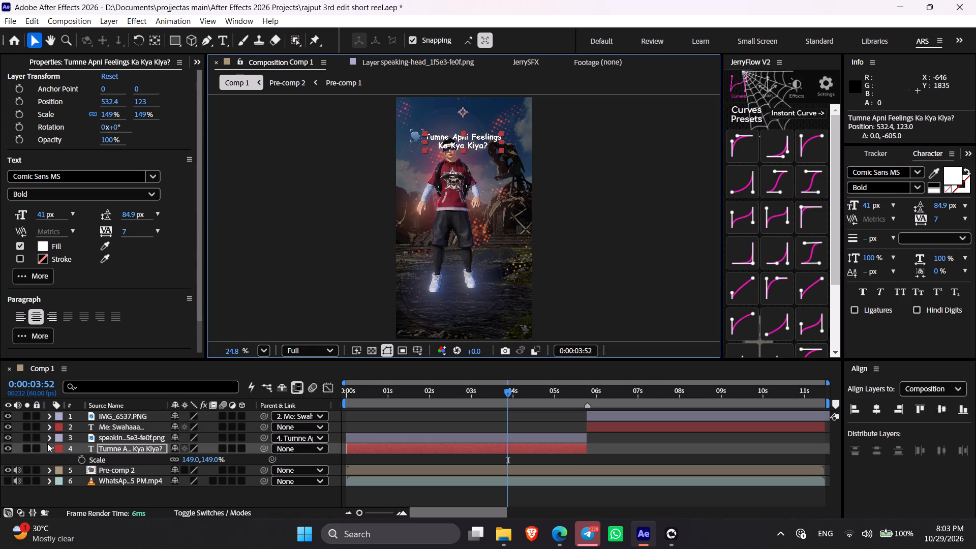
left_click(46, 446)
left_click(481, 495)
Pre-compose the "Tumne Apni Feelings Ka Kya Kiya?" caption together with the speaking-head emoji layer.
left_click(459, 446)
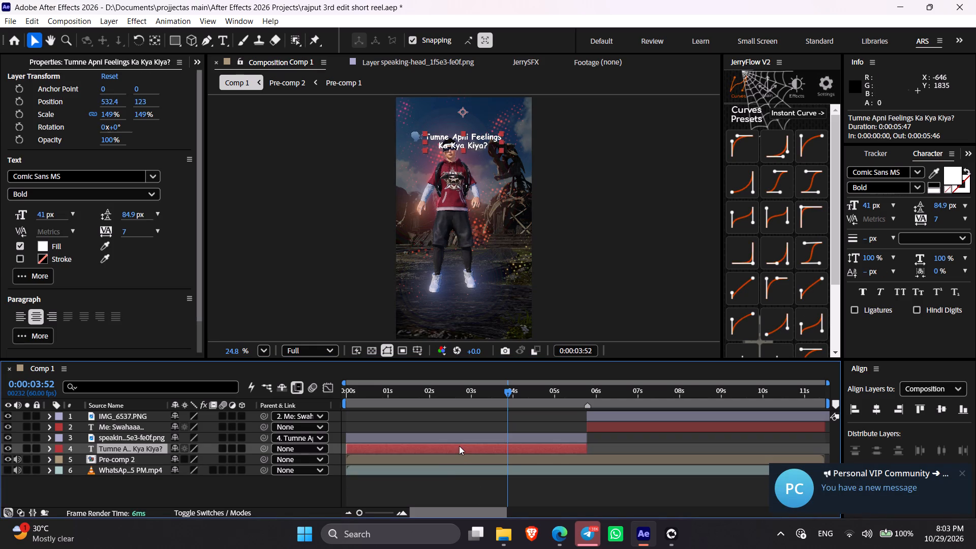
left_click(451, 434, "shift")
key("ctrl+shift+c")
key("Return")
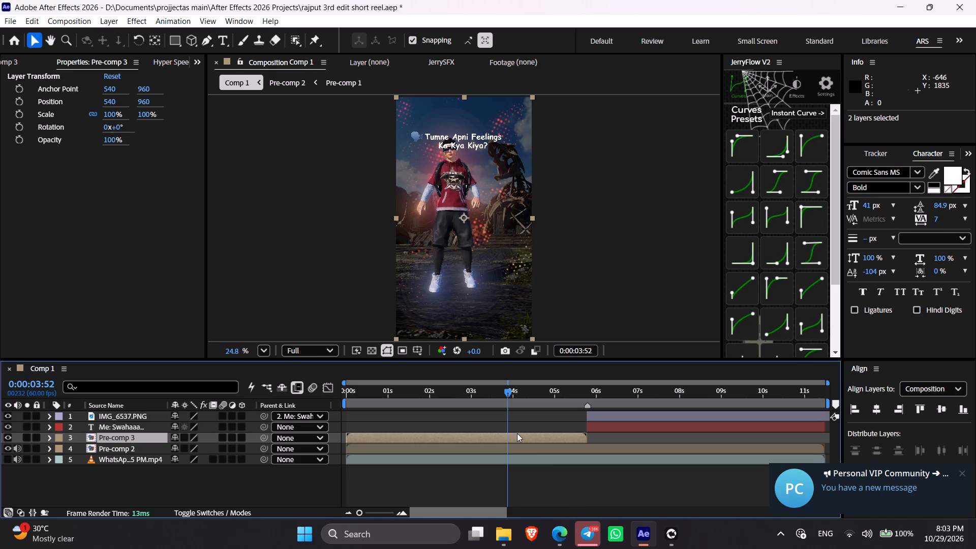
Apply the Drop Shadow effect to the pre-composed first caption.
left_click(521, 435)
key("ctrl+space")
type("dro")
key("p")
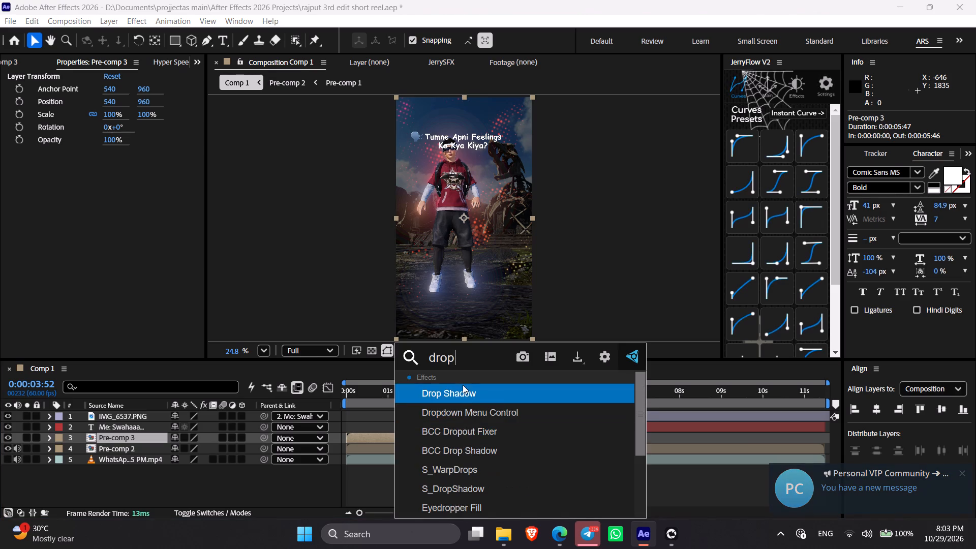
left_click(472, 388)
Set the first caption's Drop Shadow opacity to 100% and its softness to 10.
left_click_drag(121, 115, 409, 68)
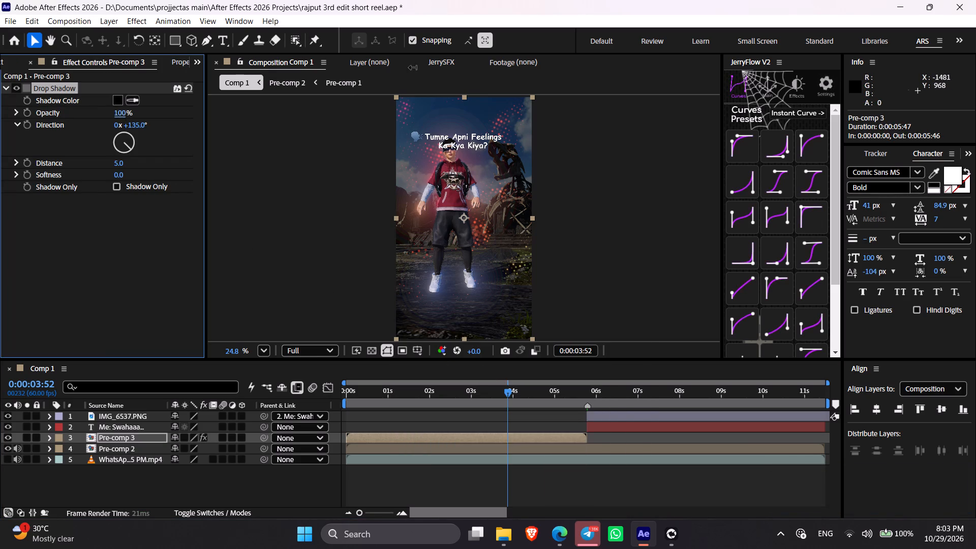
left_click_drag(409, 68, 637, 69)
left_click(117, 177)
key("5")
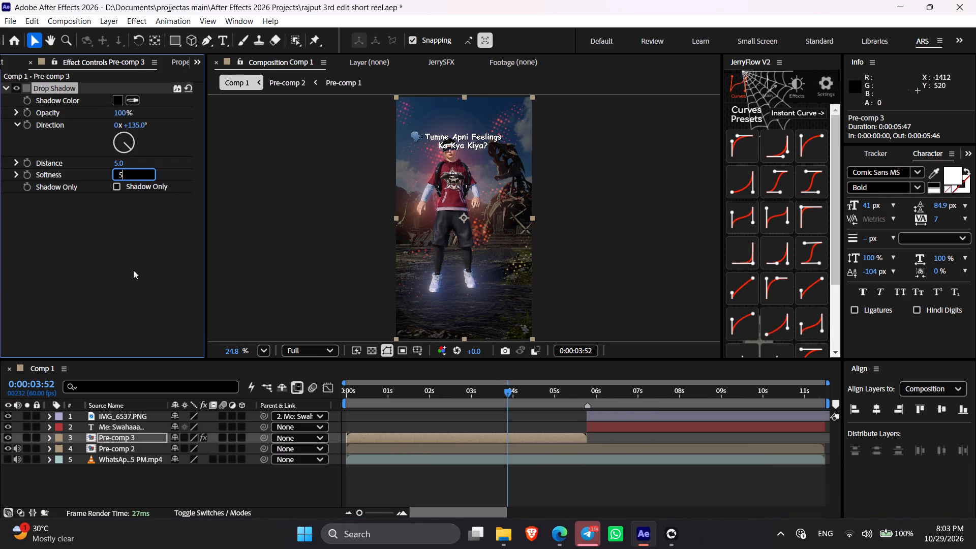
key("BackSpace")
type("10")
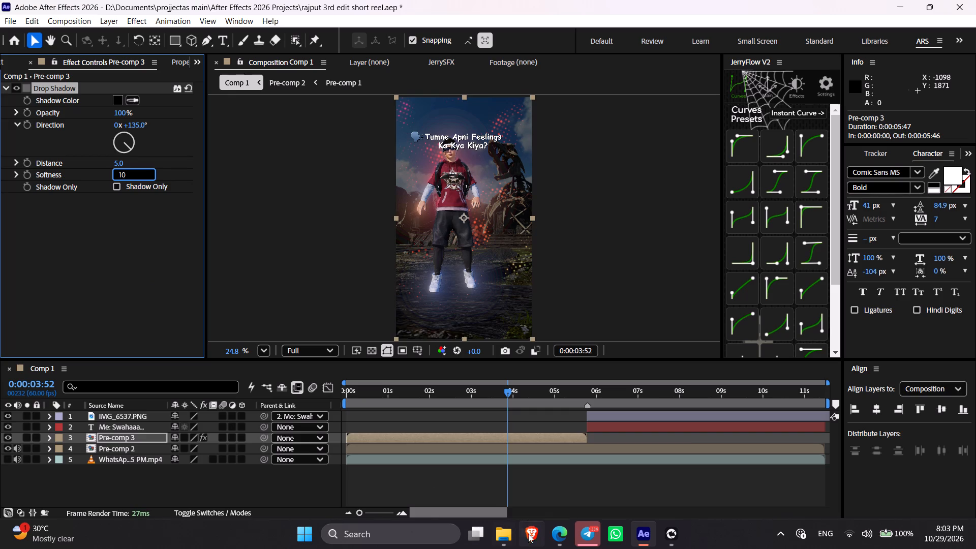
left_click(503, 491)
At 0:00:06:25, pre-compose the "Me: Swahaaa..." caption together with the fire emoji layer.
left_click(614, 394)
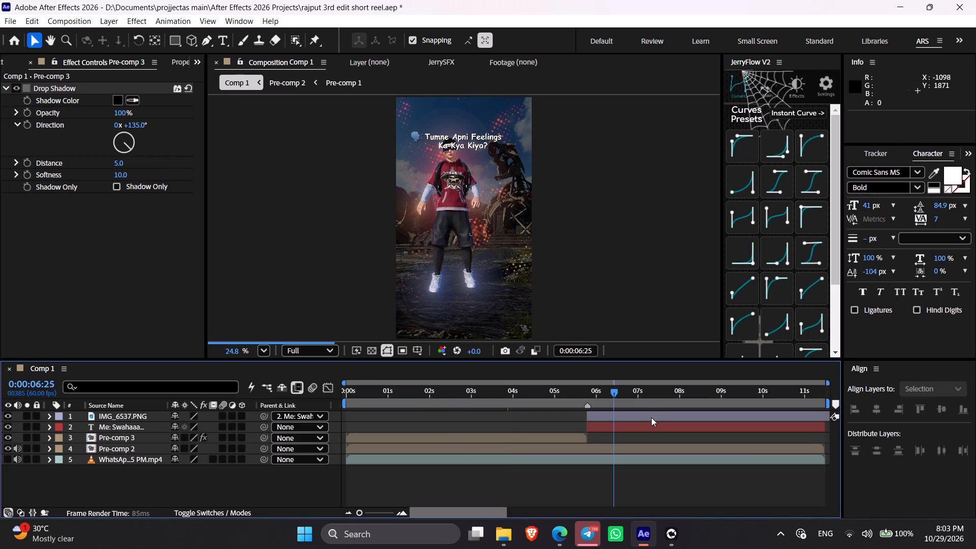
left_click(650, 413)
left_click(651, 423, "shift")
key("ctrl+shift+c")
key("Return")
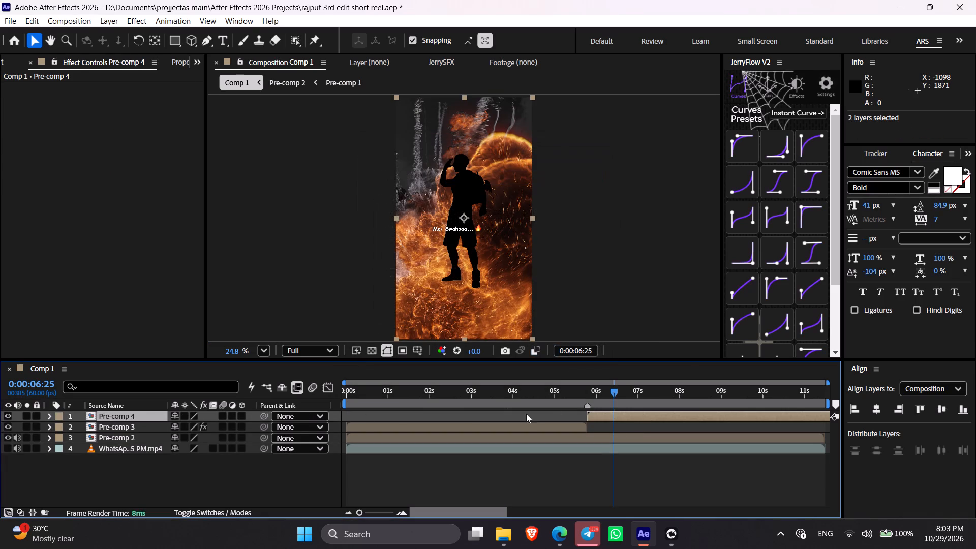
Scale up the pre-composed "Me: Swahaaa..." caption and move it over the silhouette's legs, with its position at about 661, 1113.
key("s")
left_click_drag(211, 430, 261, 432)
key("s")
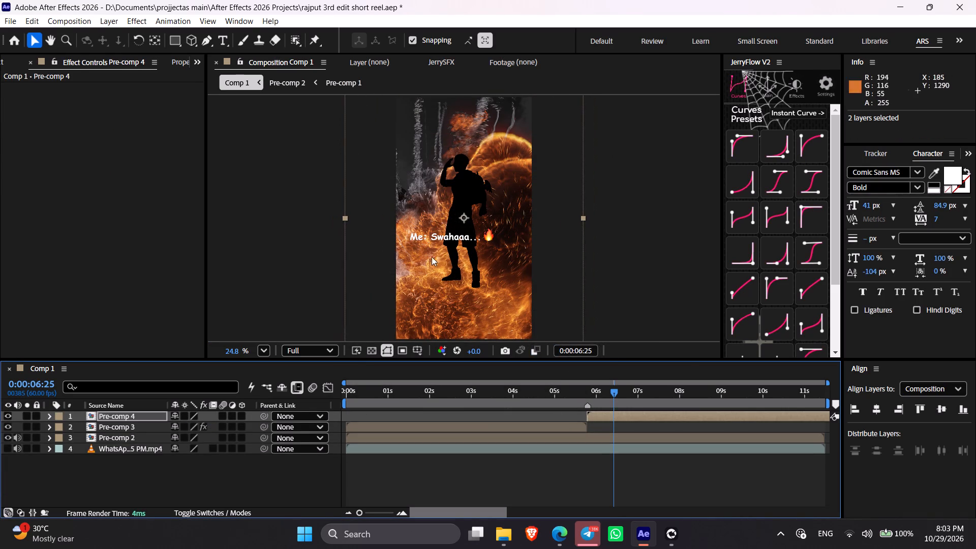
left_click_drag(483, 261, 498, 269)
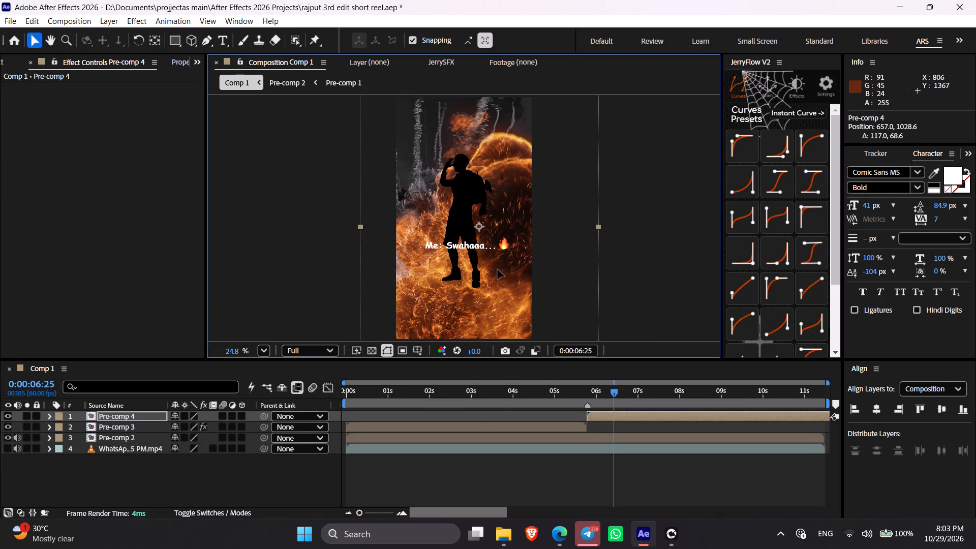
left_click_drag(498, 269, 498, 280)
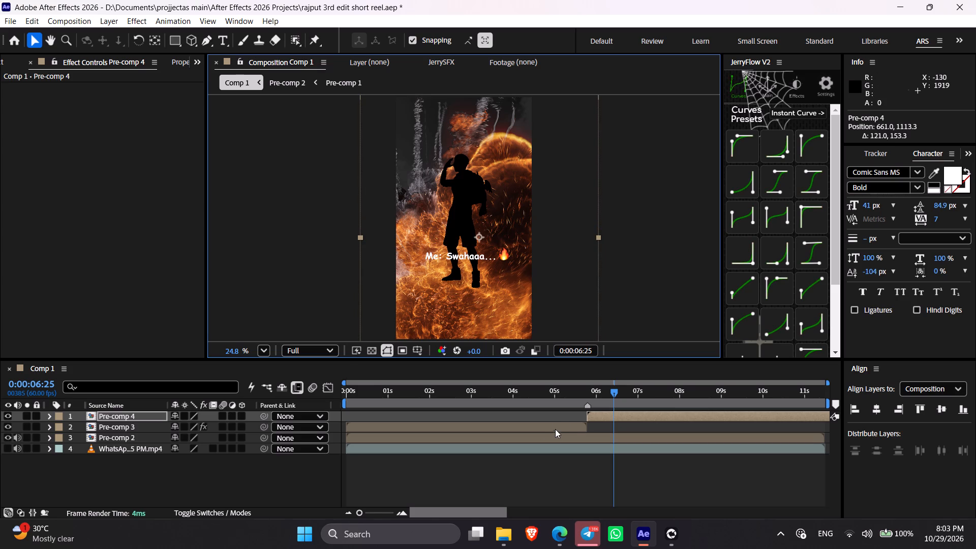
Copy the Drop Shadow effect from the first caption's pre-comp onto the "Me: Swahaaa..." pre-comp.
left_click(563, 424)
left_click(51, 86)
key("ctrl+c")
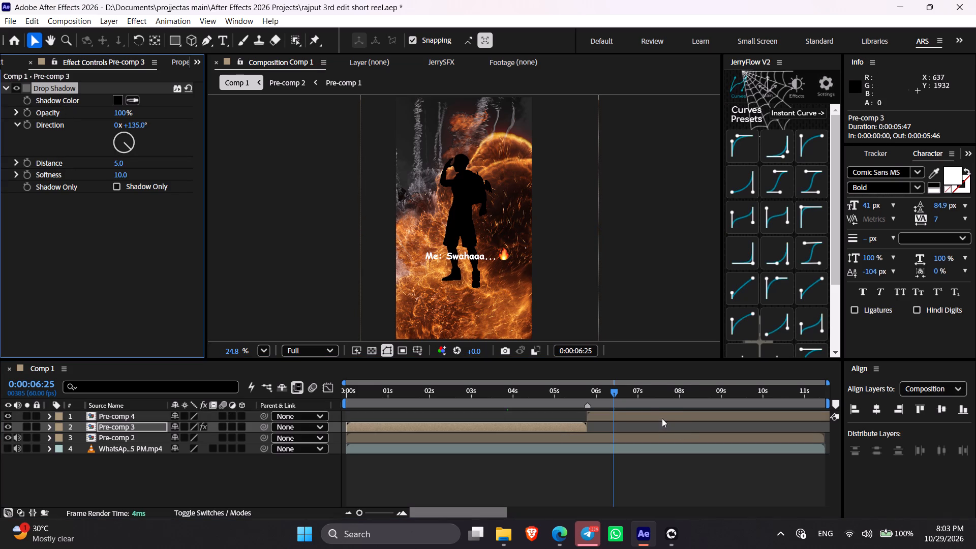
left_click(662, 418)
key("ctrl+v")
left_click(621, 485)
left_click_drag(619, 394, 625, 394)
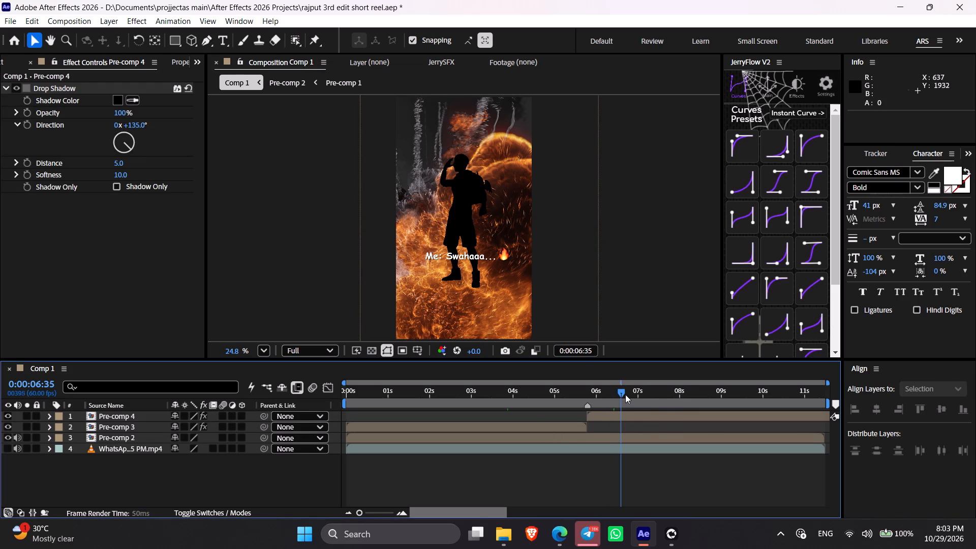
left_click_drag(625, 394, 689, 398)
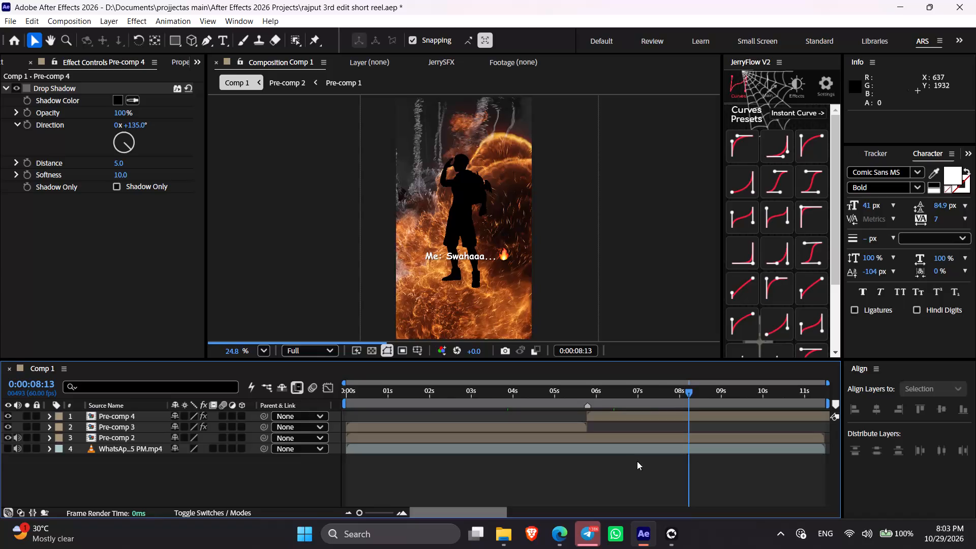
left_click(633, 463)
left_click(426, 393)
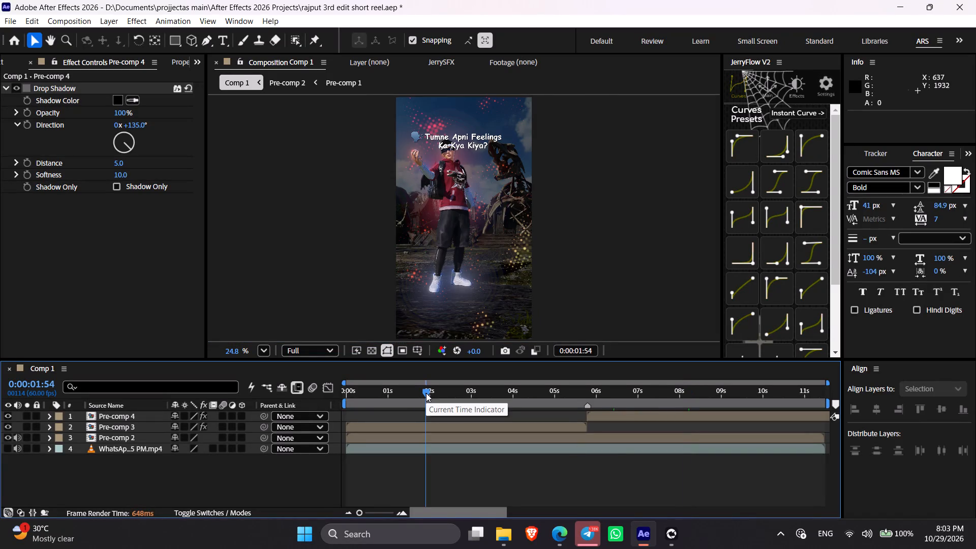
Scrub through Comp 1 from the first caption to 0:00:06:59 to check both captions over the footage.
left_click(484, 464)
left_click_drag(423, 398, 416, 396)
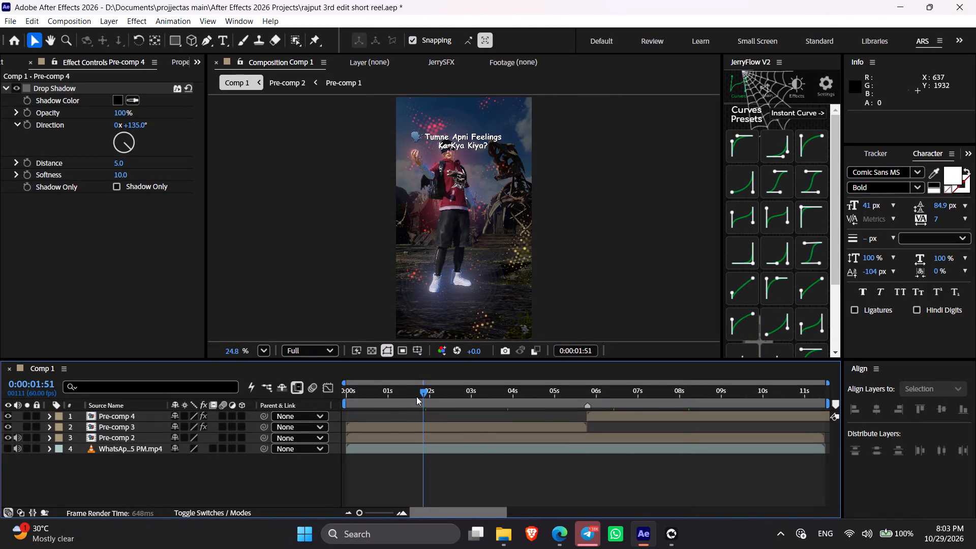
left_click_drag(416, 396, 400, 396)
left_click_drag(616, 402, 637, 402)
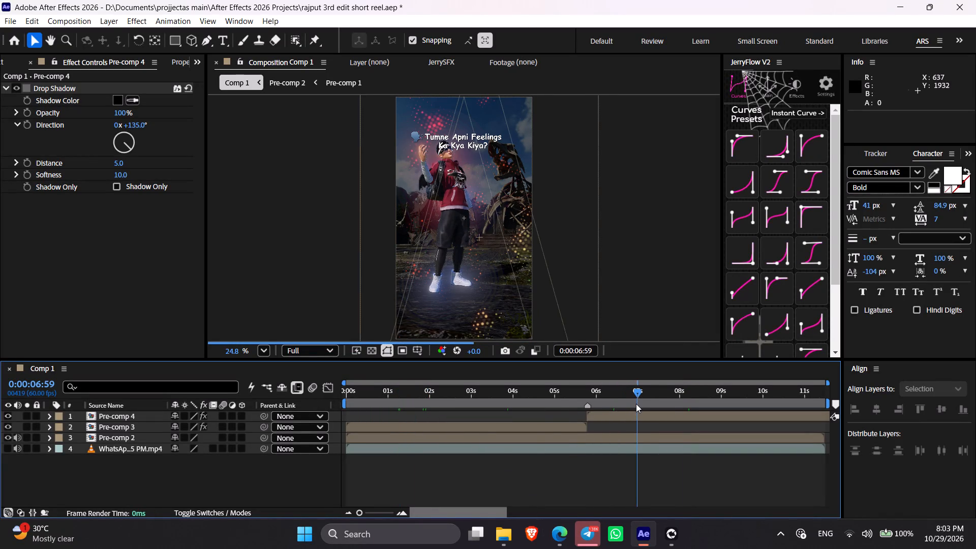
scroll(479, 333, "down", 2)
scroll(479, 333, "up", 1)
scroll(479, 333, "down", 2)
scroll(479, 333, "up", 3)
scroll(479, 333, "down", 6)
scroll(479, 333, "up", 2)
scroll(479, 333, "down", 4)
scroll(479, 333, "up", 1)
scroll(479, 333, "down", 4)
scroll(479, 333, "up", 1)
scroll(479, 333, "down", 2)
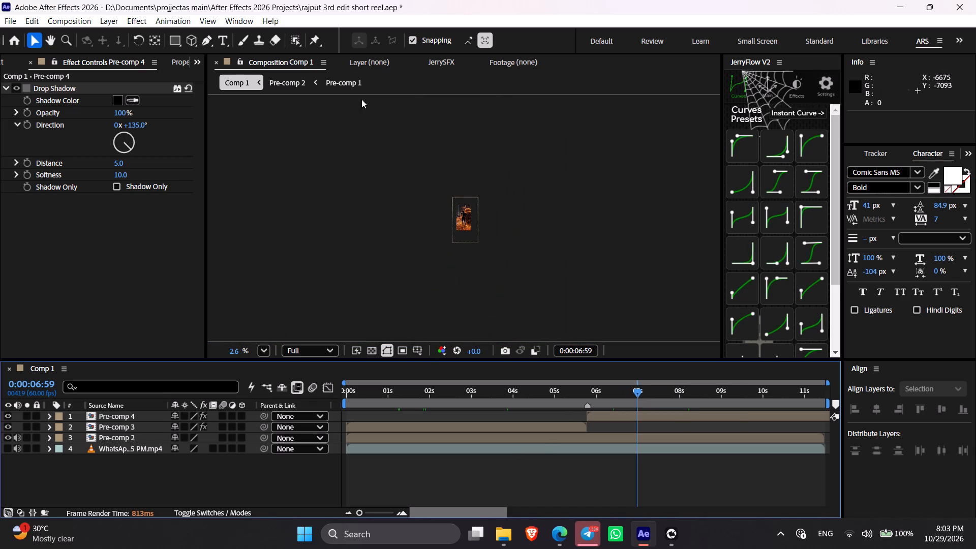
Open the reference WhatsApp video layer on its own for viewing, and return to the Comp 1 view.
left_click(375, 64)
left_click(262, 61)
double_click(596, 450)
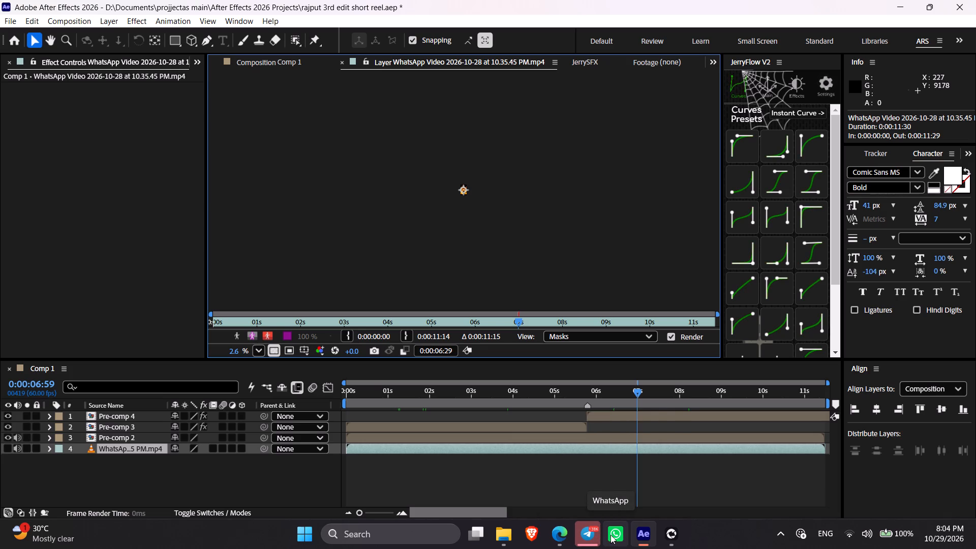
left_click(271, 67)
Add a text layer reading "4GS | " below the silhouette at 0:00:06:59, positioned at about 311, 1674.
scroll(519, 262, "down", 3)
scroll(519, 262, "up", 2)
scroll(519, 262, "down", 2)
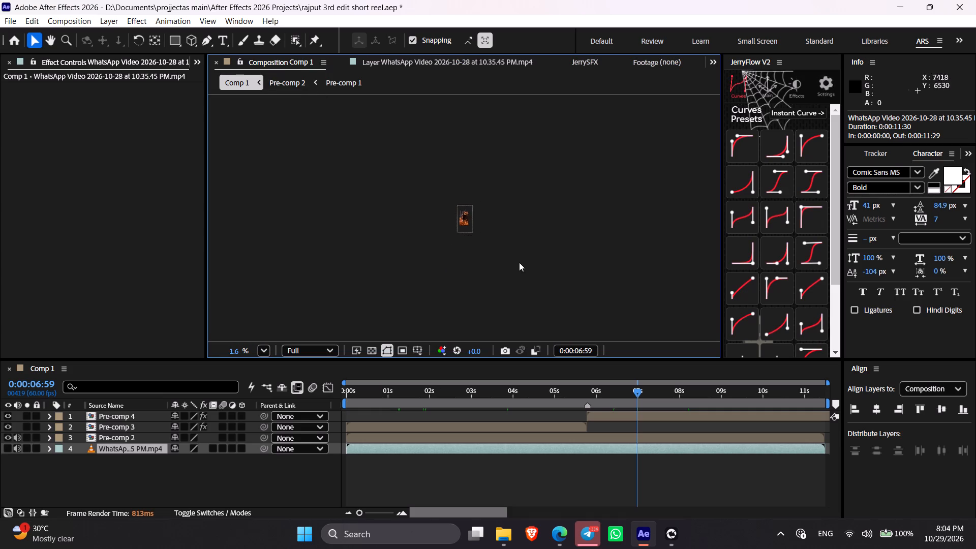
scroll(519, 262, "up", 4)
scroll(516, 267, "down", 1)
left_click(269, 353)
left_click(310, 119)
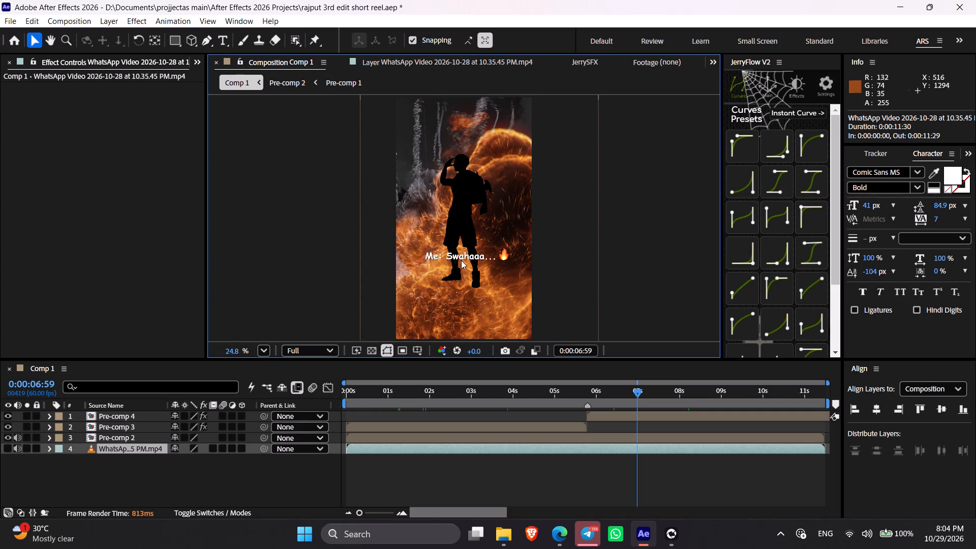
left_click(217, 41)
left_click(435, 308)
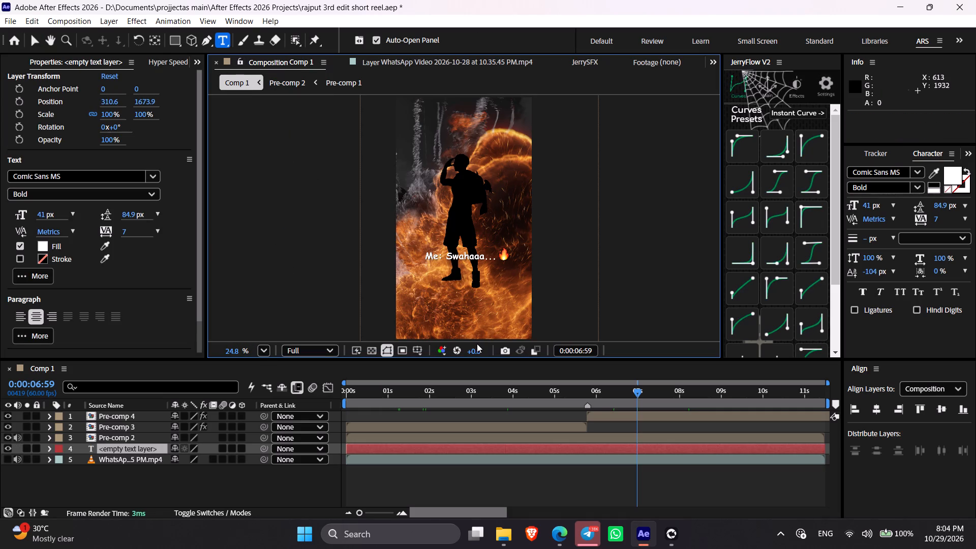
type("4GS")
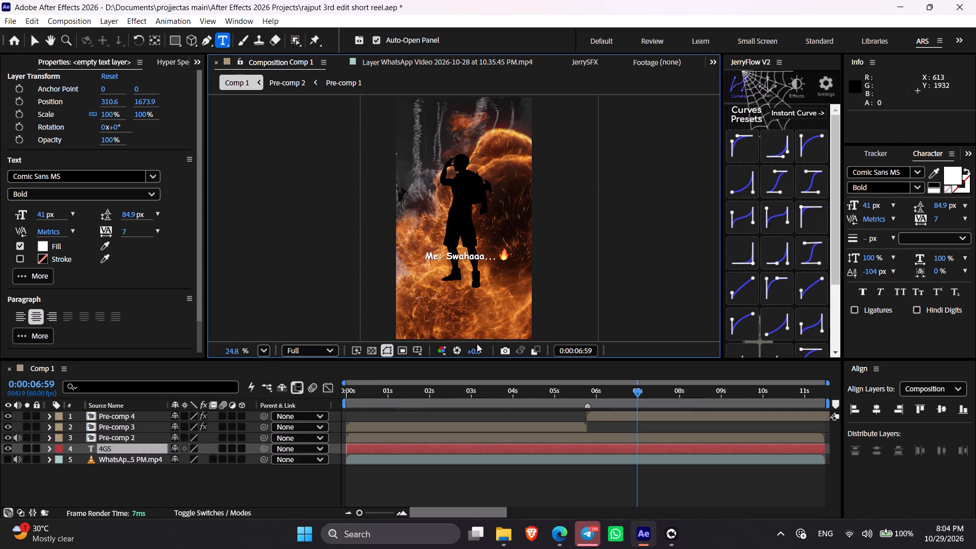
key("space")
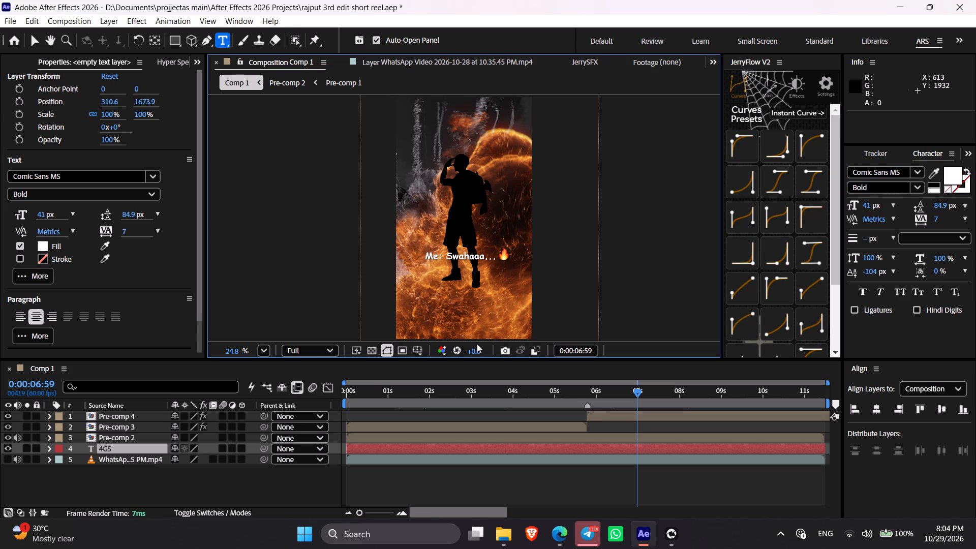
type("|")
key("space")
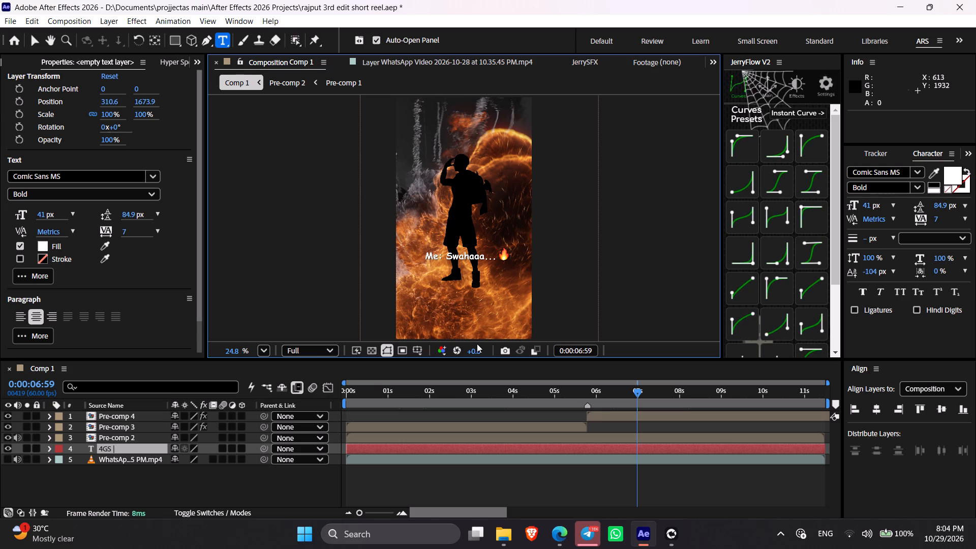
Complete the new text layer's wording as "4GS | RAJPUT".
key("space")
type("Raj")
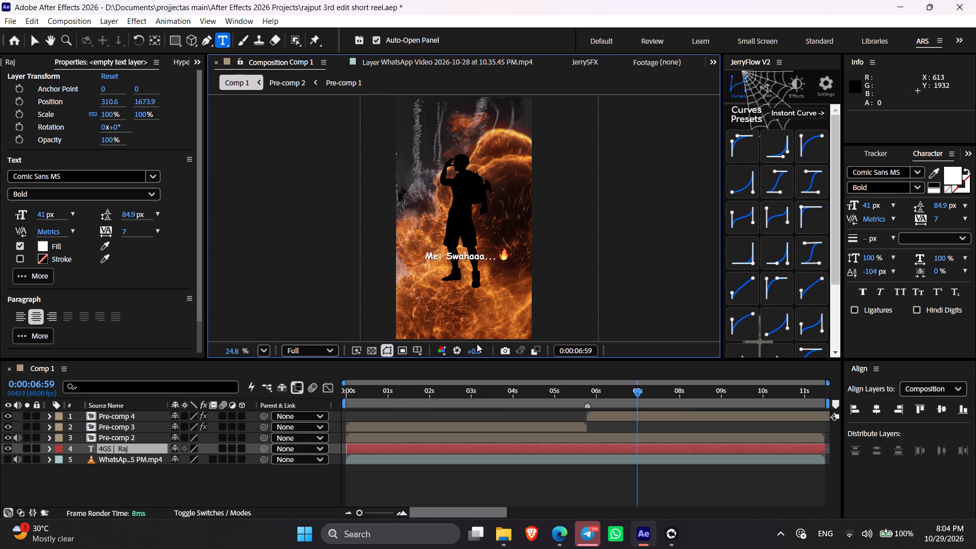
key("BackSpace")
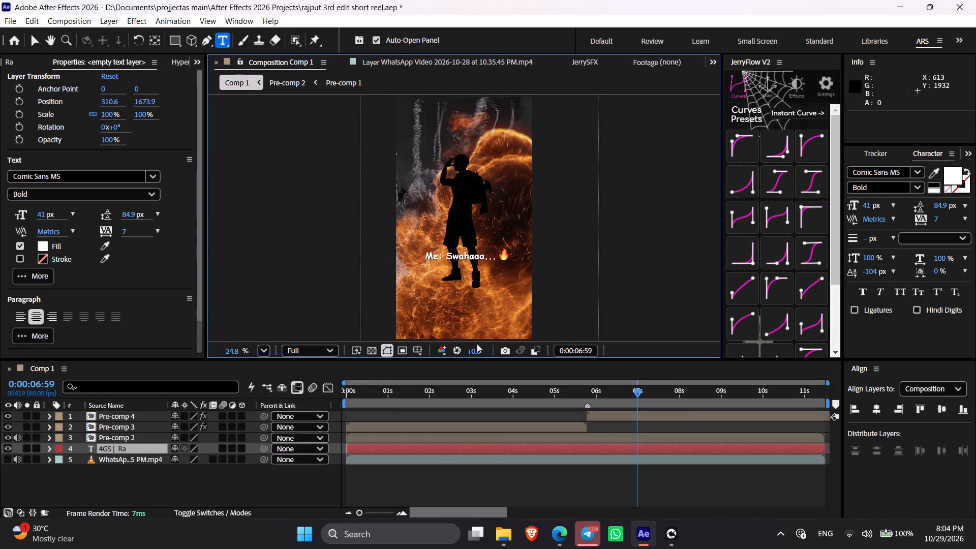
key("BackSpace")
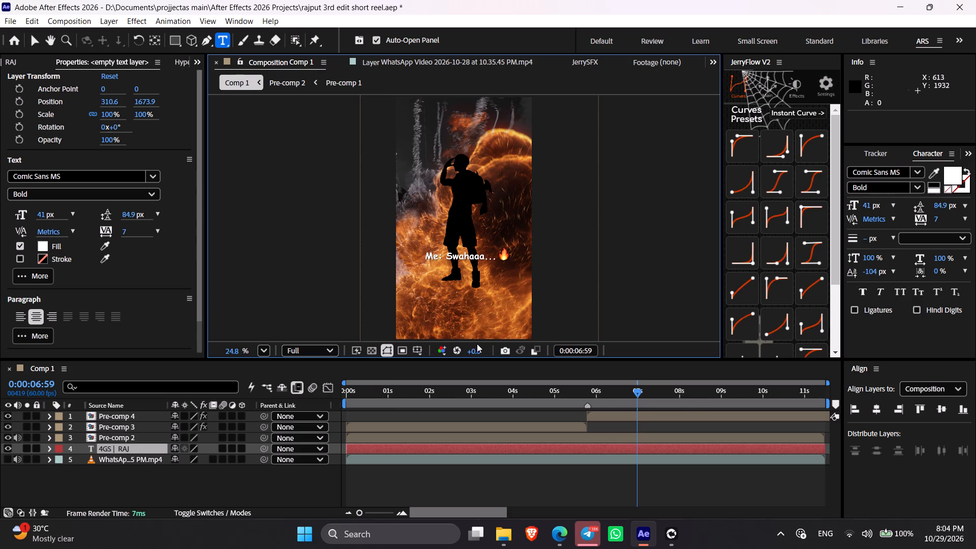
type("PUT")
left_click(623, 476)
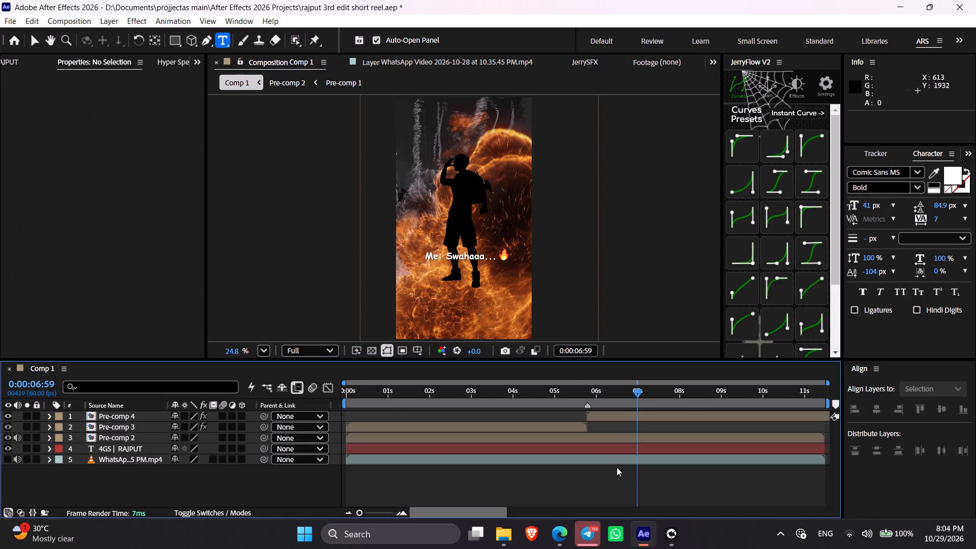
Bring the "4GS | RAJPUT" text layer to the top of the layer stack.
left_click(603, 451)
left_click_drag(126, 445, 104, 412)
left_click(520, 488)
key("v")
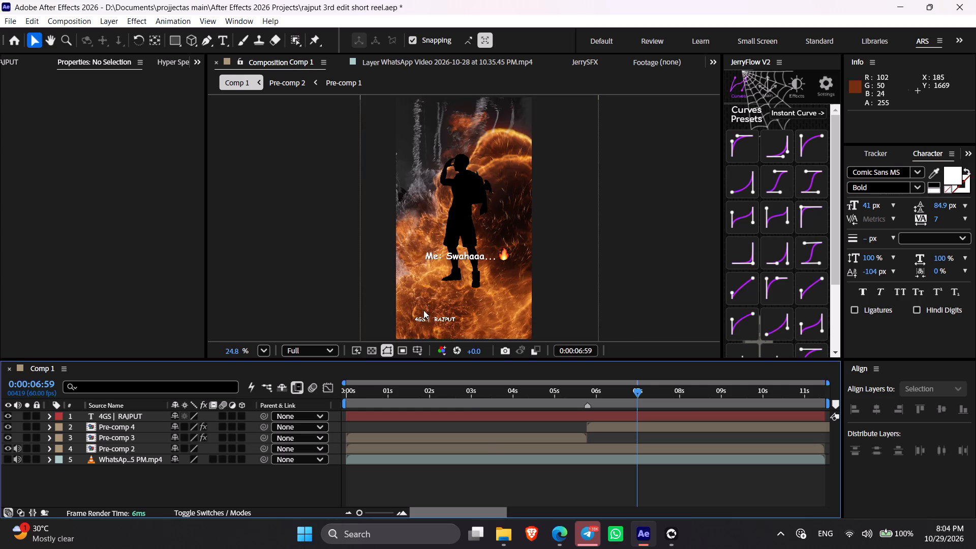
Move the "4GS | RAJPUT" text below the character's feet and centre it horizontally in the composition, at about 540, 1565.
scroll(432, 314, "up", 3)
scroll(437, 318, "down", 1)
scroll(437, 318, "up", 4)
scroll(437, 318, "down", 1)
scroll(437, 318, "up", 3)
scroll(438, 318, "down", 3)
scroll(438, 318, "up", 5)
key("space")
key("space")
left_click_drag(440, 311, 441, 97)
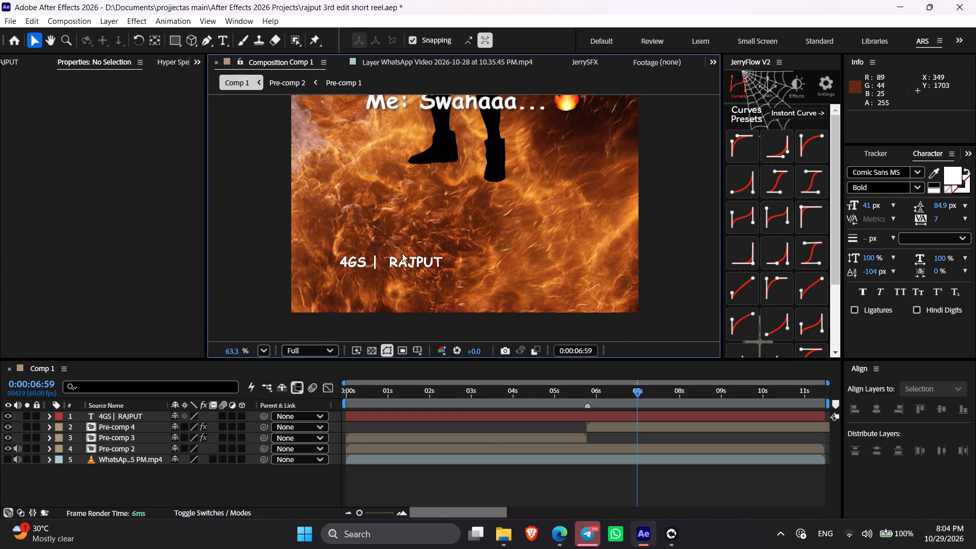
left_click(405, 266)
left_click_drag(417, 260, 492, 225)
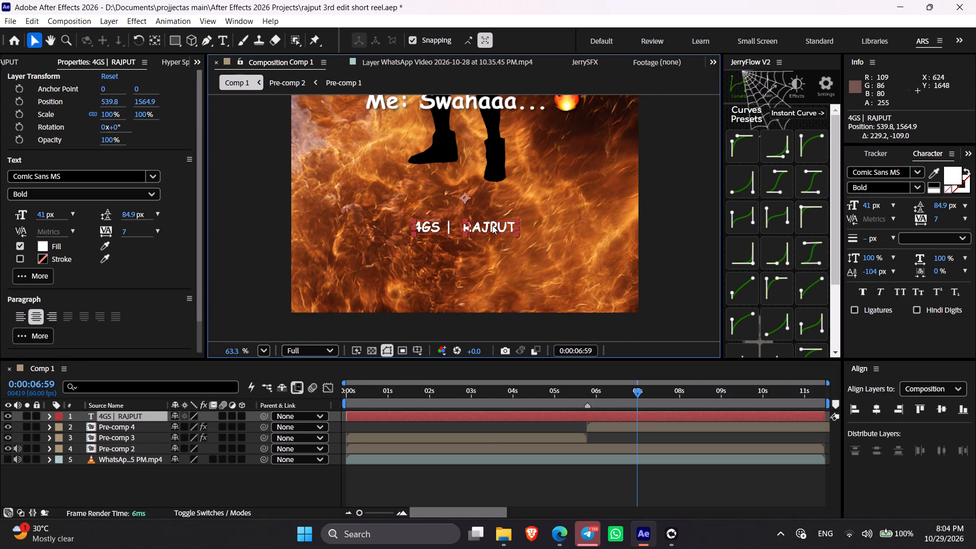
left_click(878, 411)
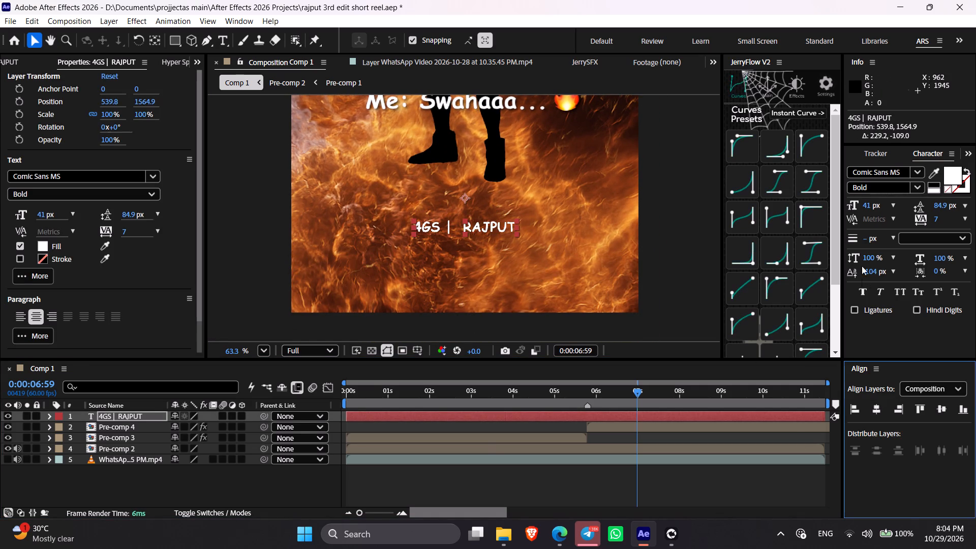
Change the "4GS | RAJPUT" text's font to Coolvetica.
left_click(919, 169)
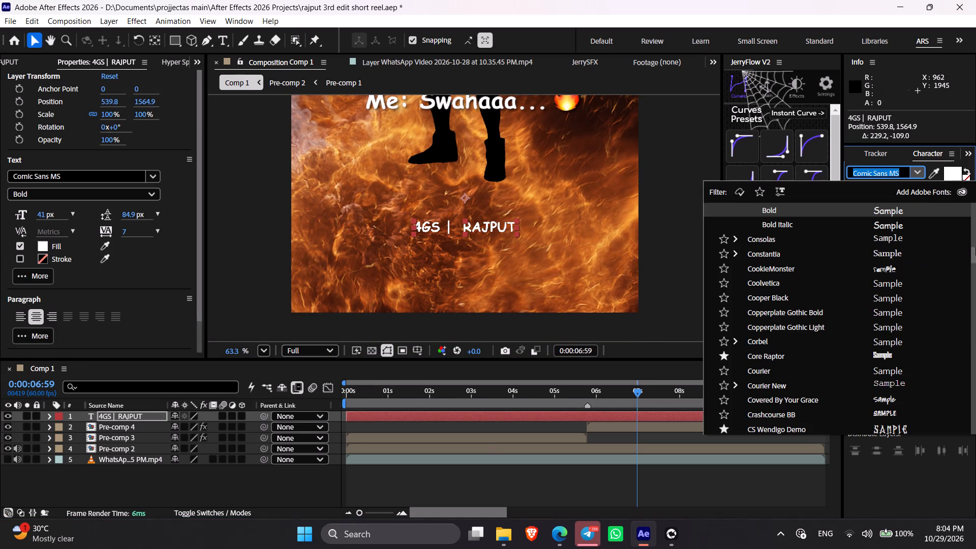
left_click(773, 282)
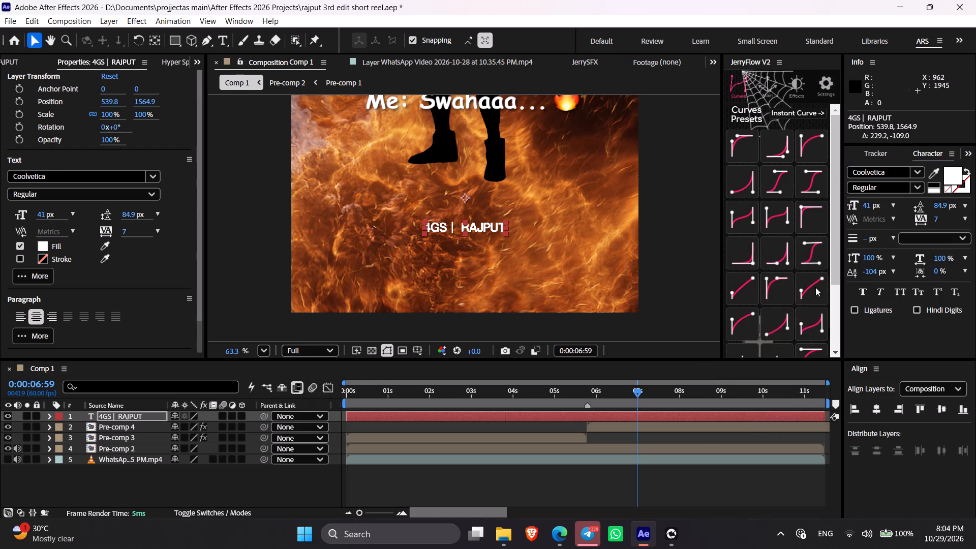
left_click(520, 483)
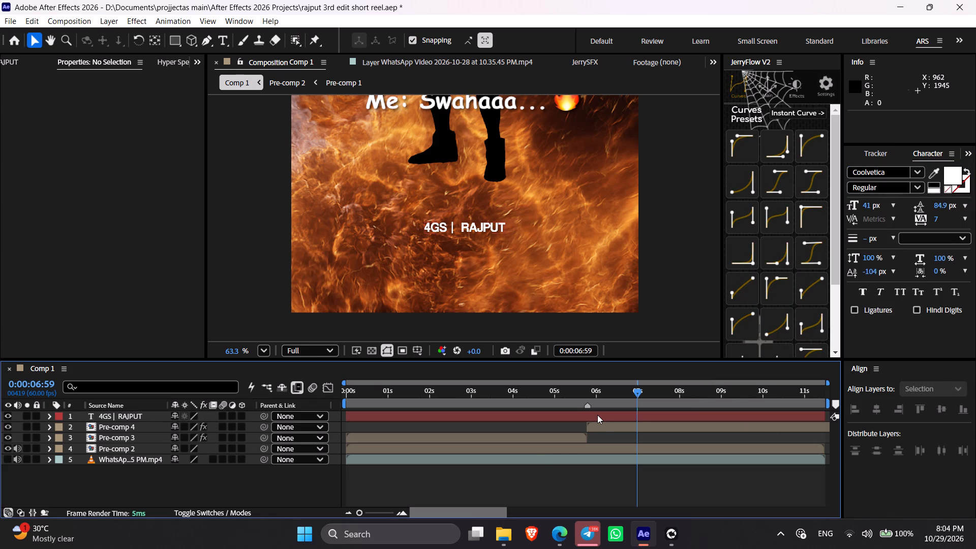
Mark Coolvetica as a favourite font.
left_click(597, 415)
left_click(918, 170)
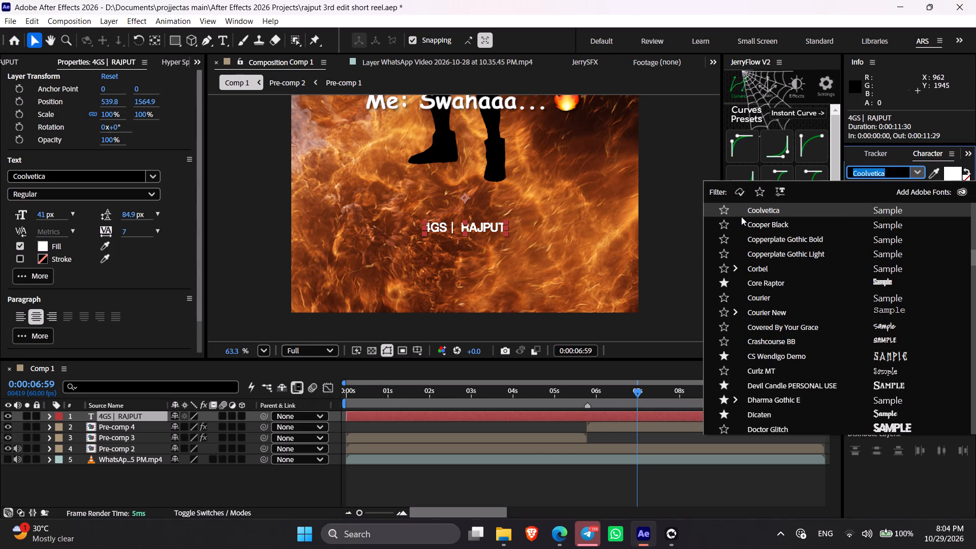
left_click(723, 211)
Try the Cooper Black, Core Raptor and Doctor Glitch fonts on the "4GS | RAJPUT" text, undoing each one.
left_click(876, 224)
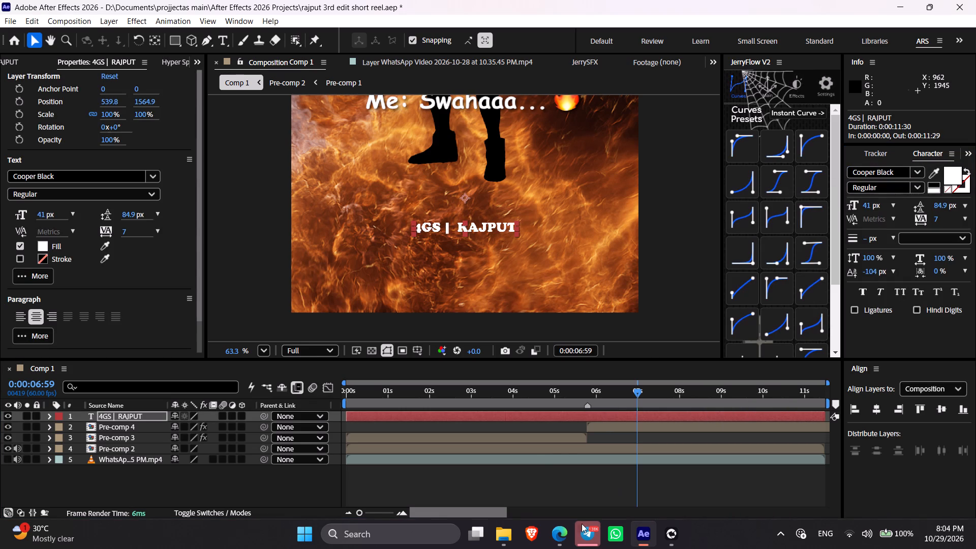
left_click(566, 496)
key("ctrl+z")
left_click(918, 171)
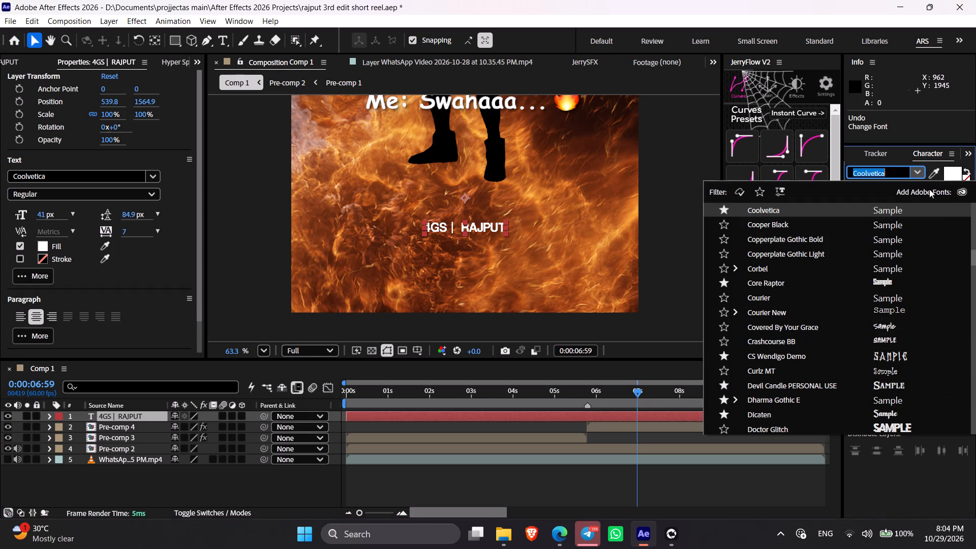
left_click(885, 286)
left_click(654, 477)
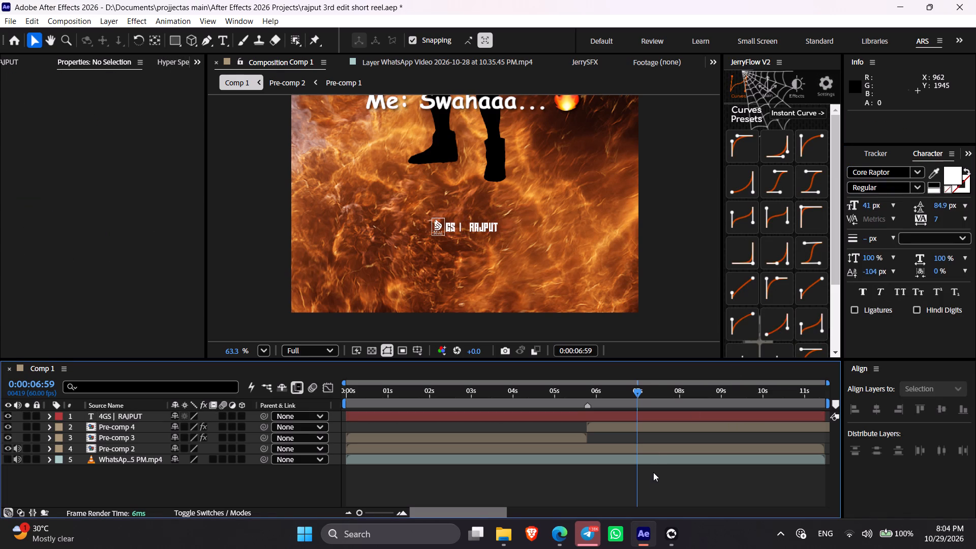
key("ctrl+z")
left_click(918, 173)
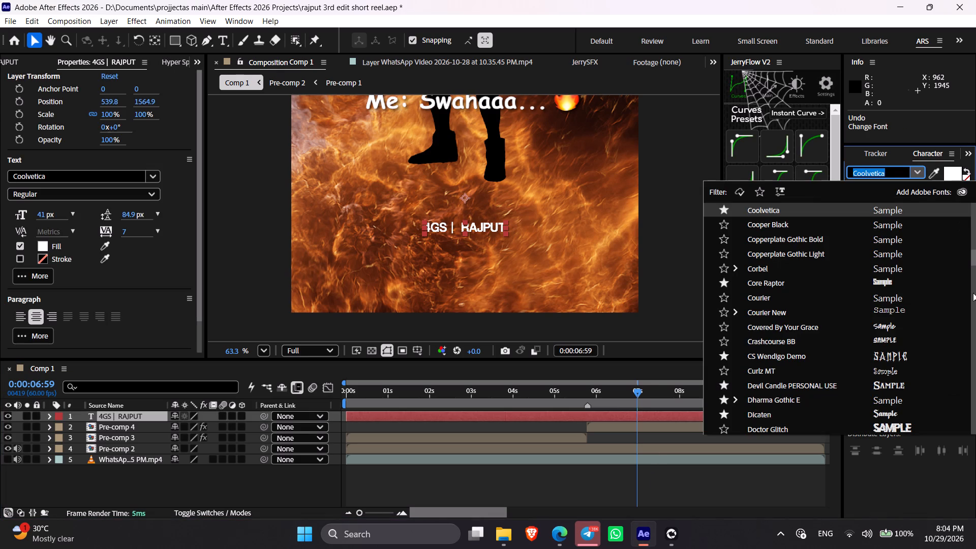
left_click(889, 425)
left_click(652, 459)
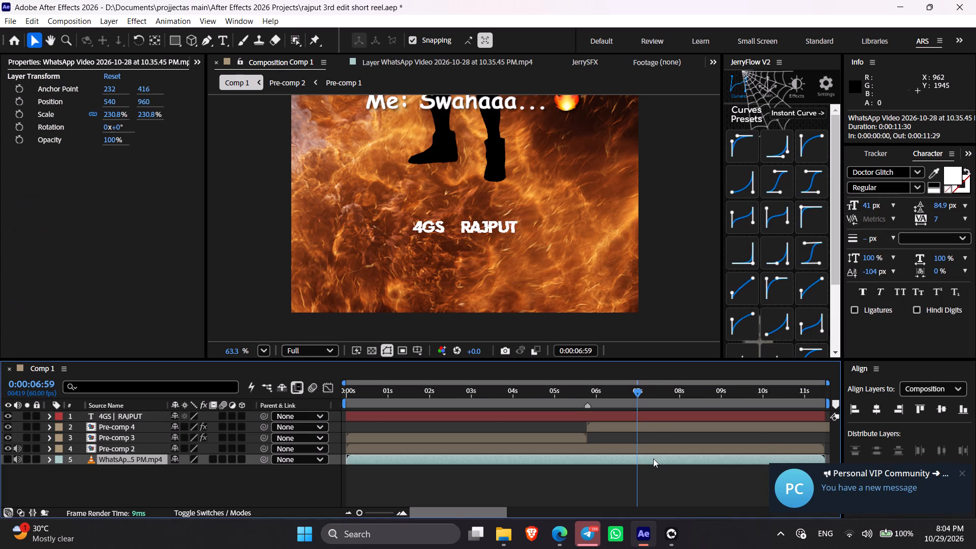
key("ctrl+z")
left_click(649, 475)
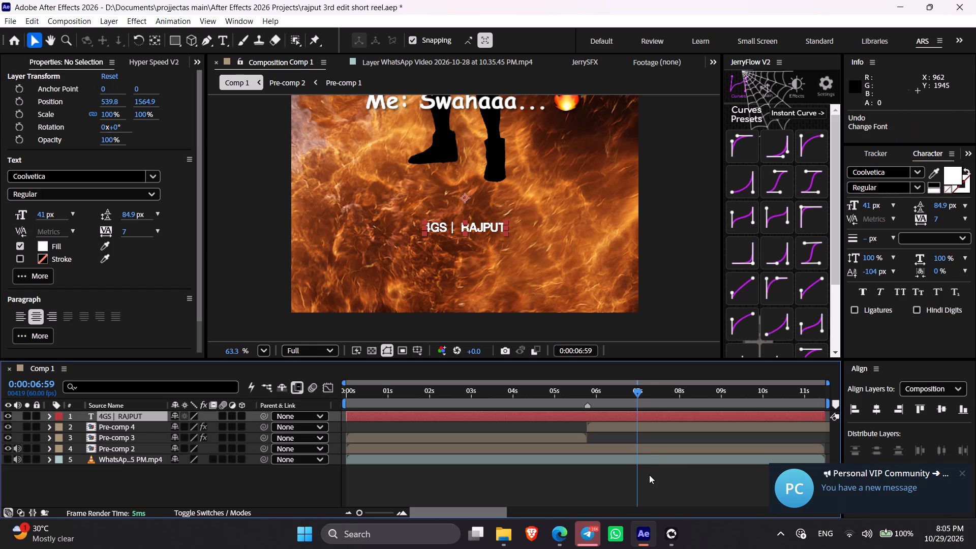
Set the "4GS | RAJPUT" text layer's blending mode to Overlay.
left_click(619, 417)
right_click(619, 417)
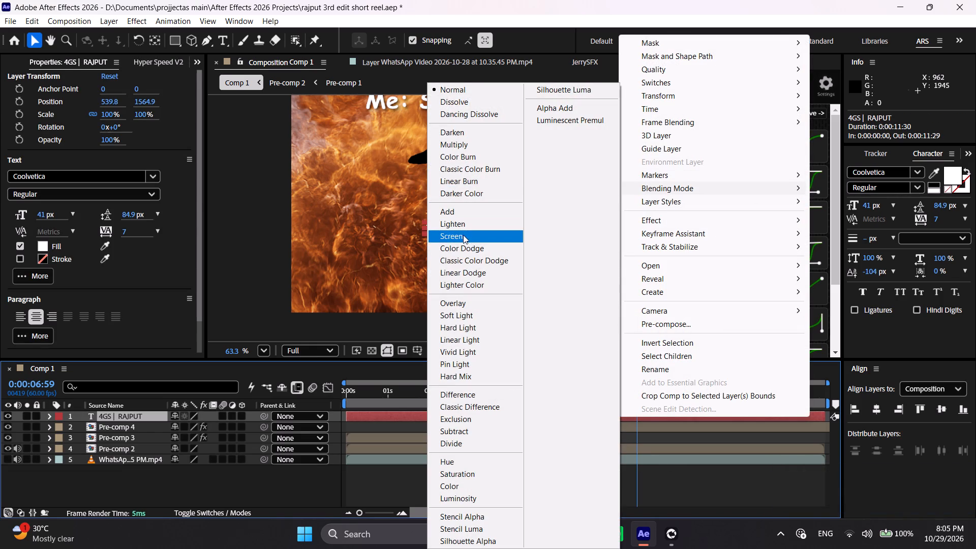
left_click(480, 302)
Apply the S_DropShadow effect to the "4GS | RAJPUT" text layer and set its Shadow Opacity to 2.
key("ctrl+space")
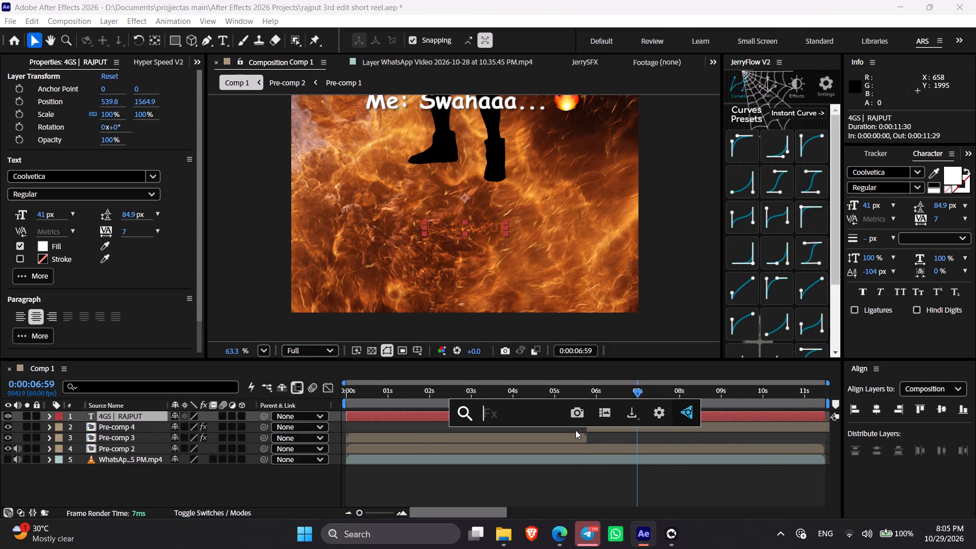
key("s")
type("_d")
key("r")
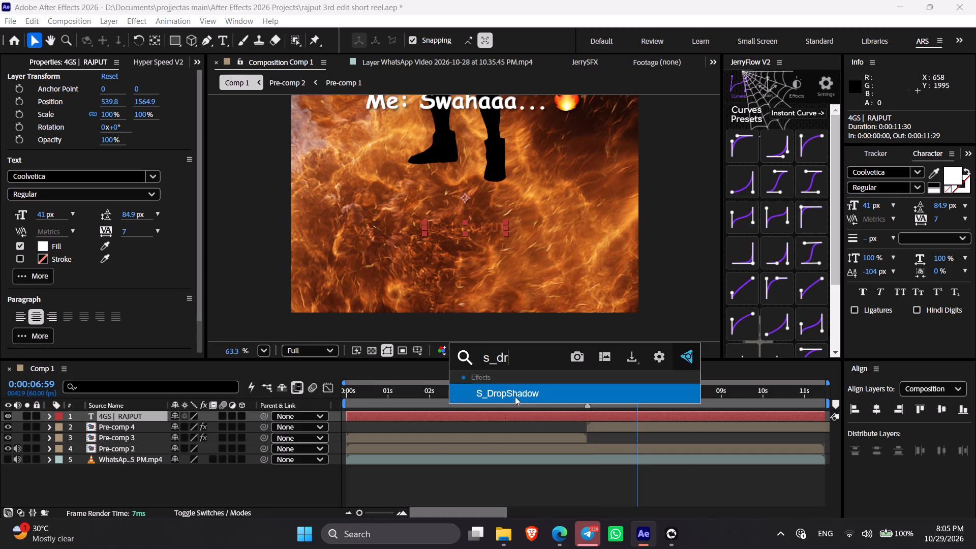
left_click(515, 396)
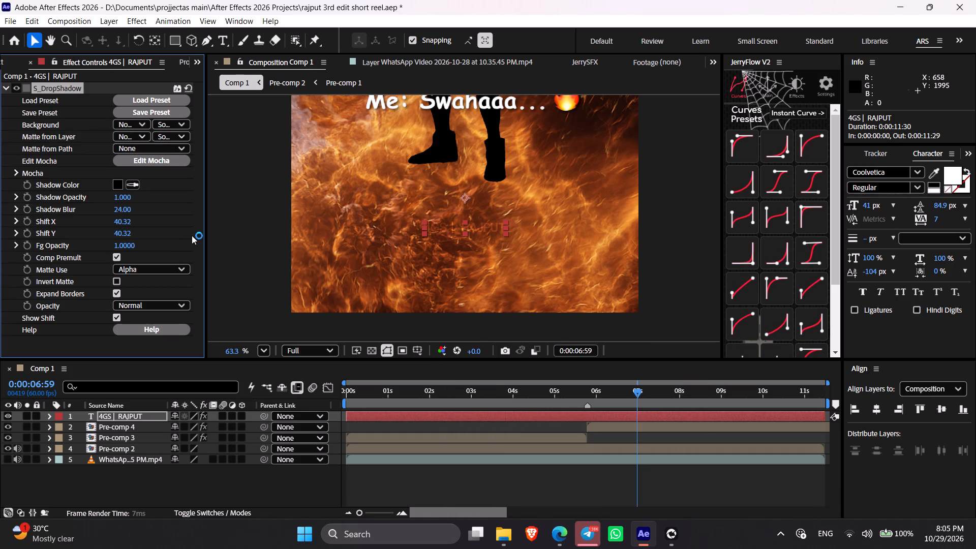
left_click(123, 197)
key("2")
left_click(147, 223)
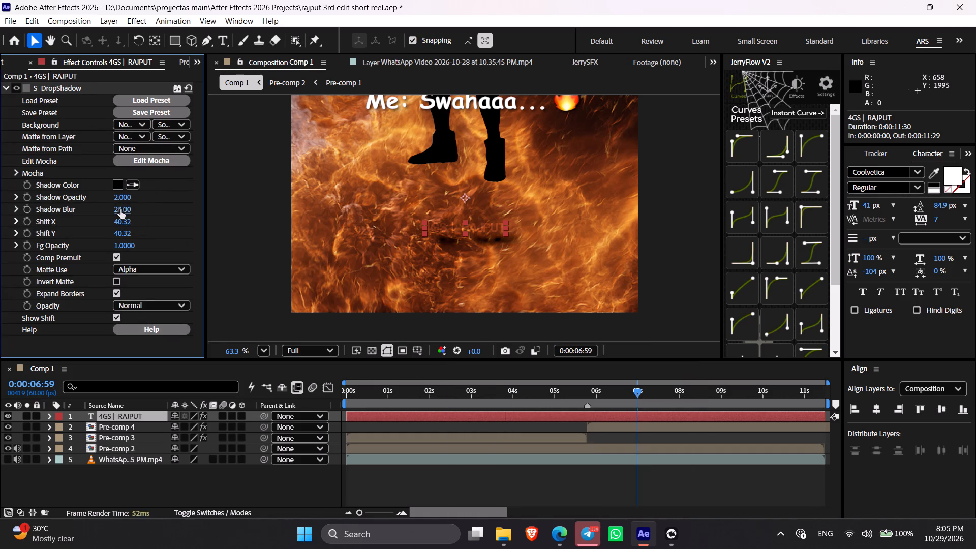
Set the "4GS | RAJPUT" layer's S_DropShadow to Shadow Blur 0, Shift X 3, Shift Y 3 and Shadow Opacity 1.5.
left_click_drag(120, 209, 0, 212)
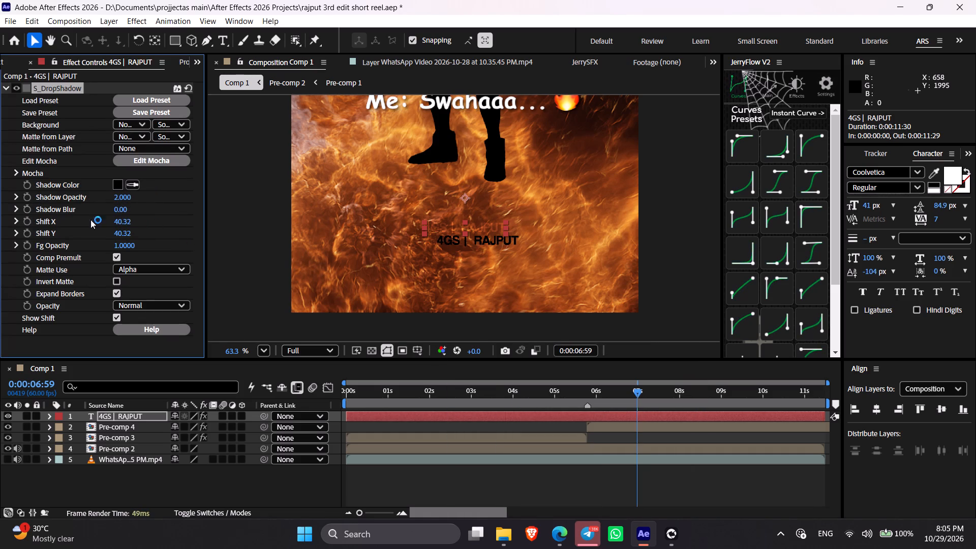
left_click(124, 221)
key("3")
left_click(125, 236)
key("3")
left_click(159, 206)
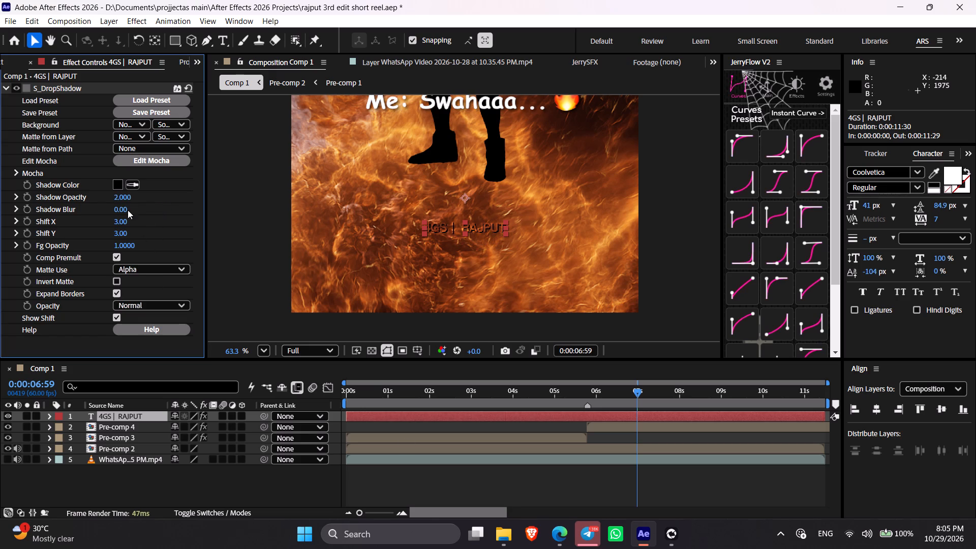
left_click_drag(123, 210, 98, 204)
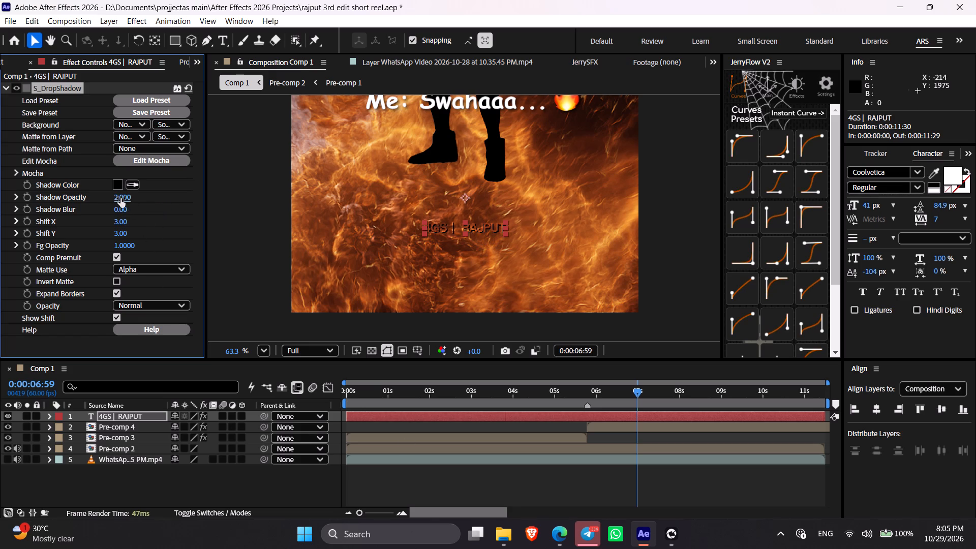
left_click(120, 198)
type("1.")
key("5")
Deselect the text layer and save the project.
left_click(527, 482)
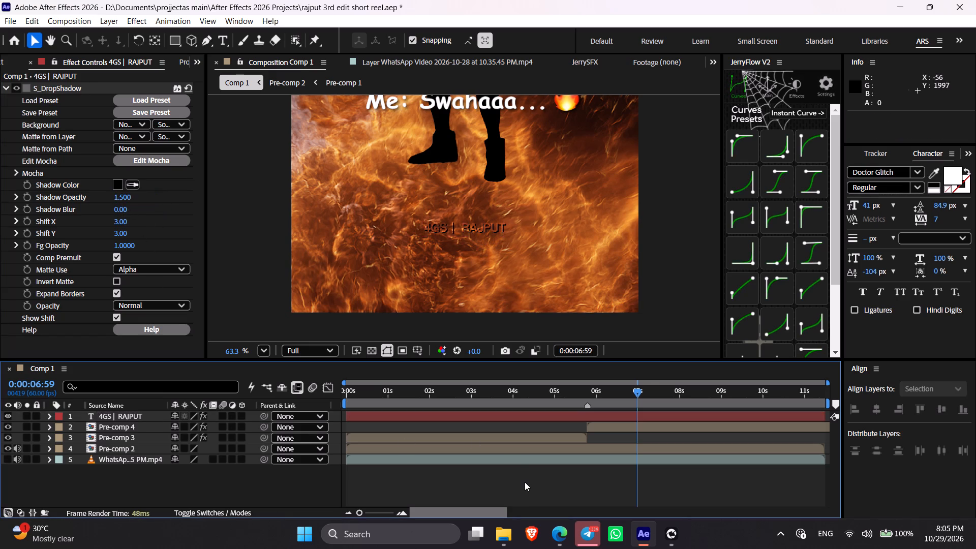
key("ctrl+s")
Scrub through Comp 1 with the whole frame fitted in the viewer to check the captions and watermark.
left_click_drag(425, 394, 465, 404)
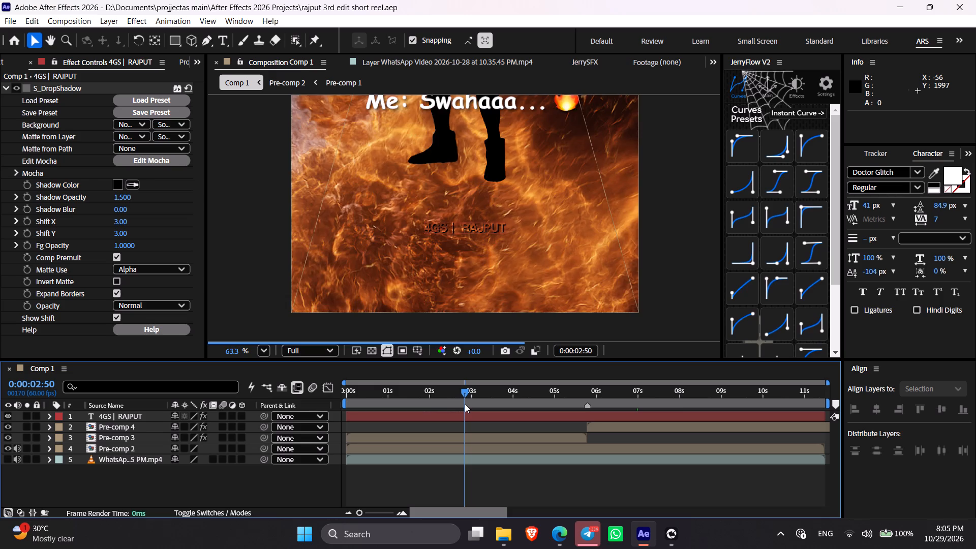
left_click_drag(465, 404, 581, 411)
left_click(261, 350)
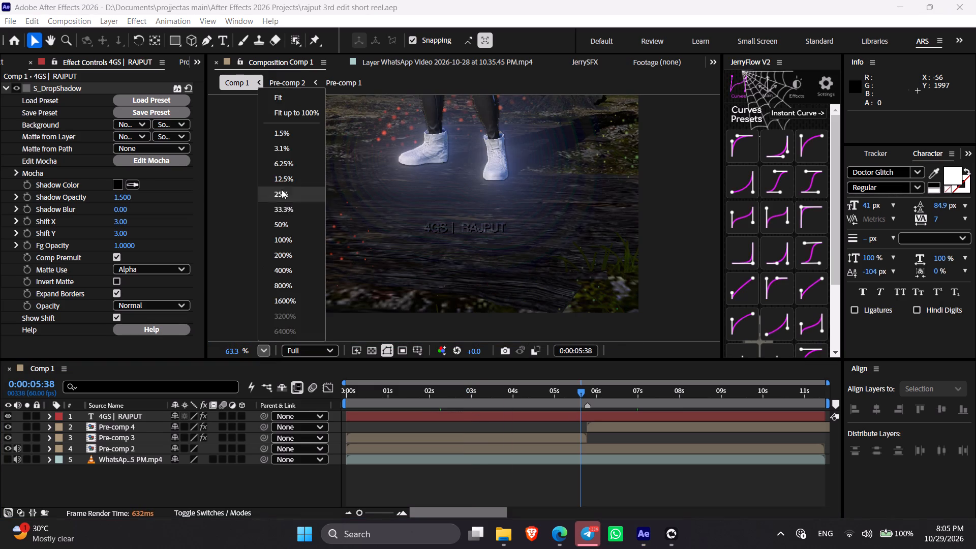
left_click(281, 102)
left_click_drag(588, 394, 632, 402)
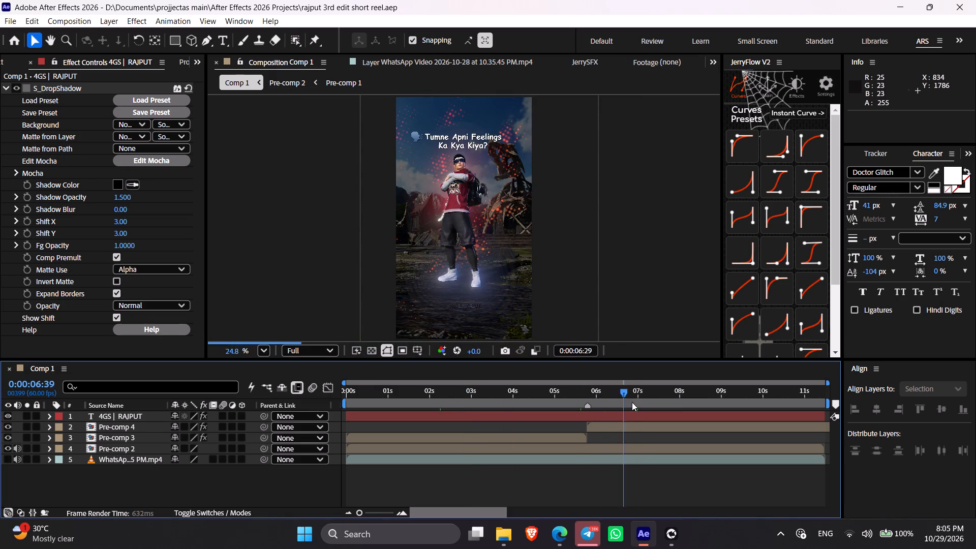
left_click_drag(632, 402, 364, 416)
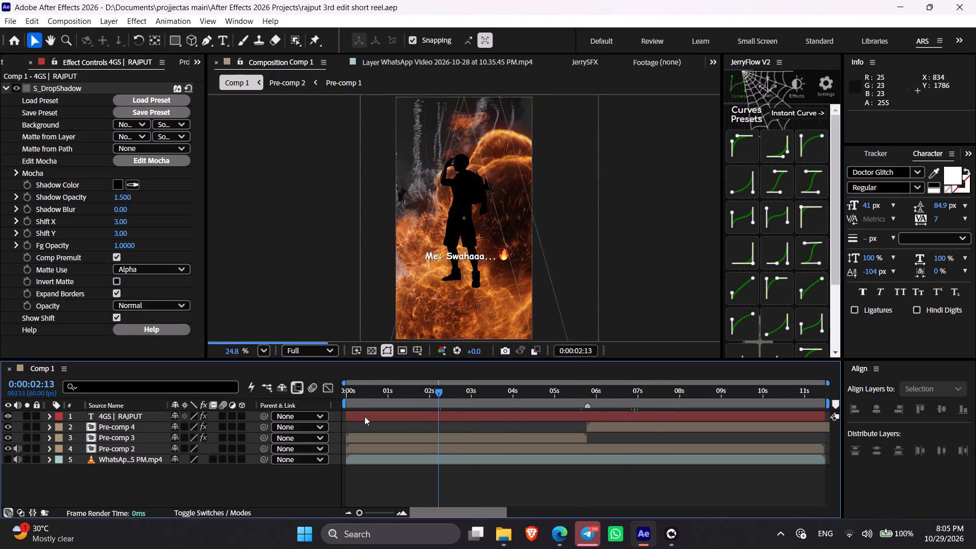
left_click_drag(364, 416, 434, 430)
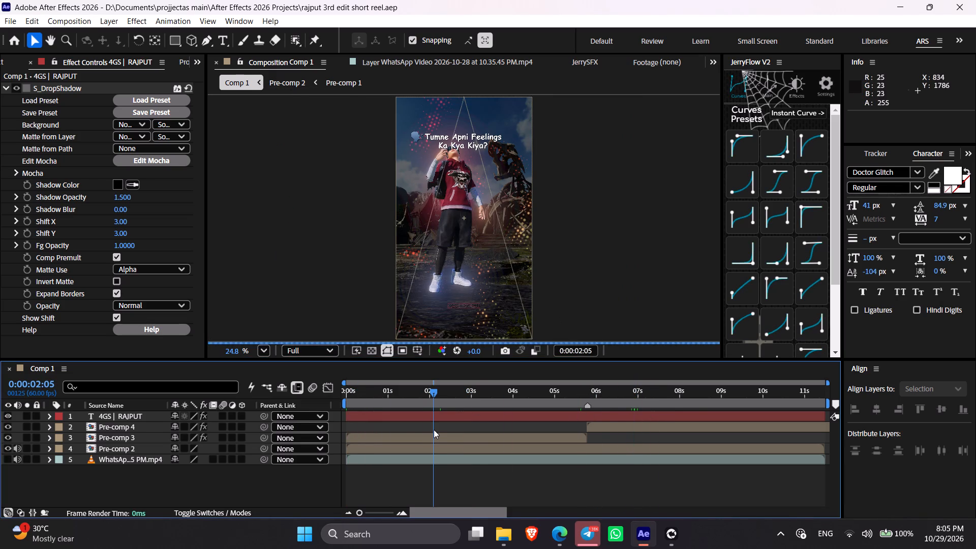
left_click_drag(434, 430, 677, 430)
Save the project after the preview check.
left_click(628, 475)
key("ctrl+s")
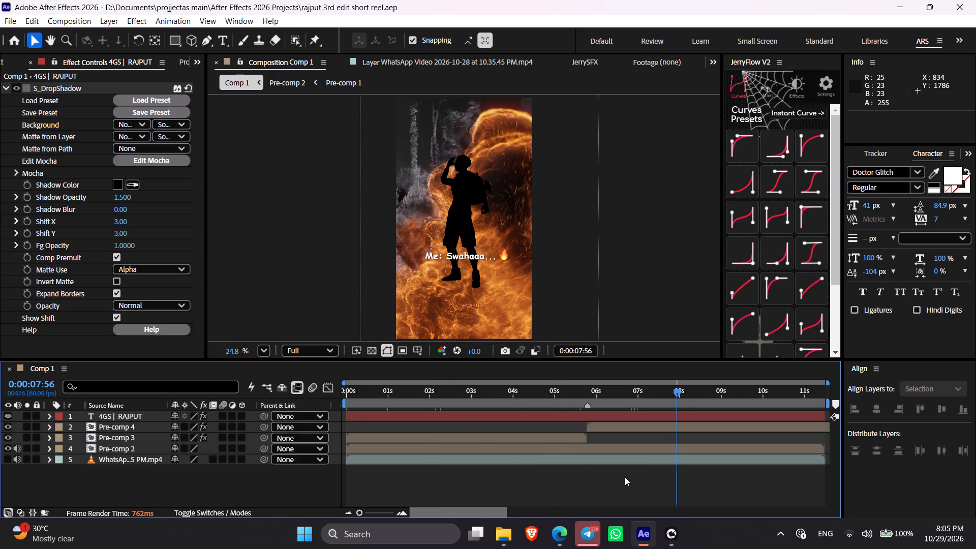
Add Comp 1 to the render queue with the Lossless output module and the output file name q9u0s9uewv.
left_click(621, 480)
key("ctrl+m")
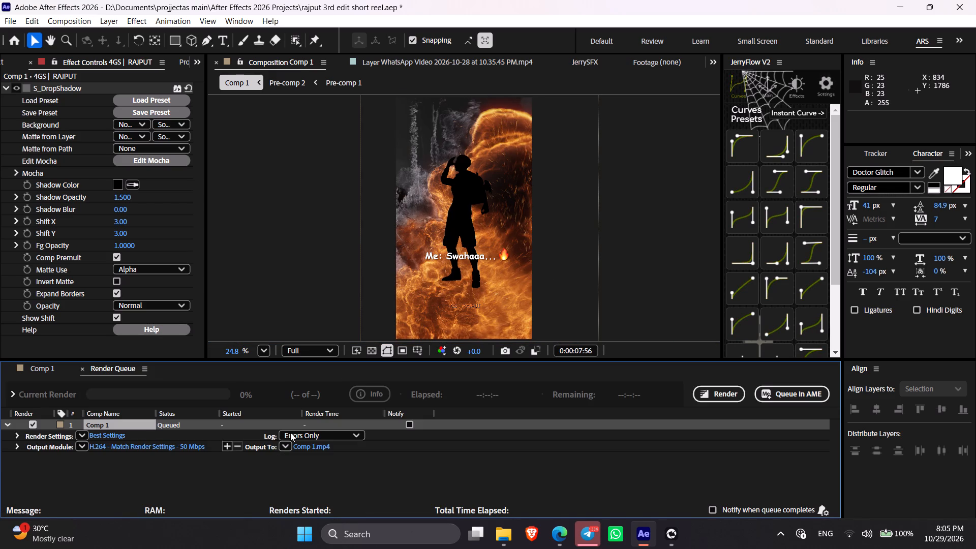
left_click(79, 447)
left_click(117, 344)
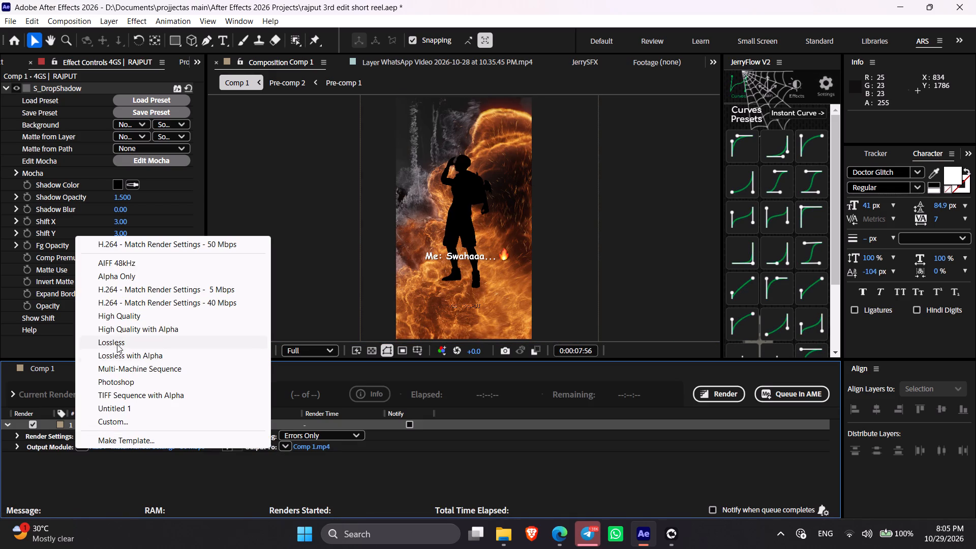
left_click(307, 452)
left_click(307, 447)
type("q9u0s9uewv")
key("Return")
Purge the cache, clearing the disk cache for all versions.
left_click(32, 18)
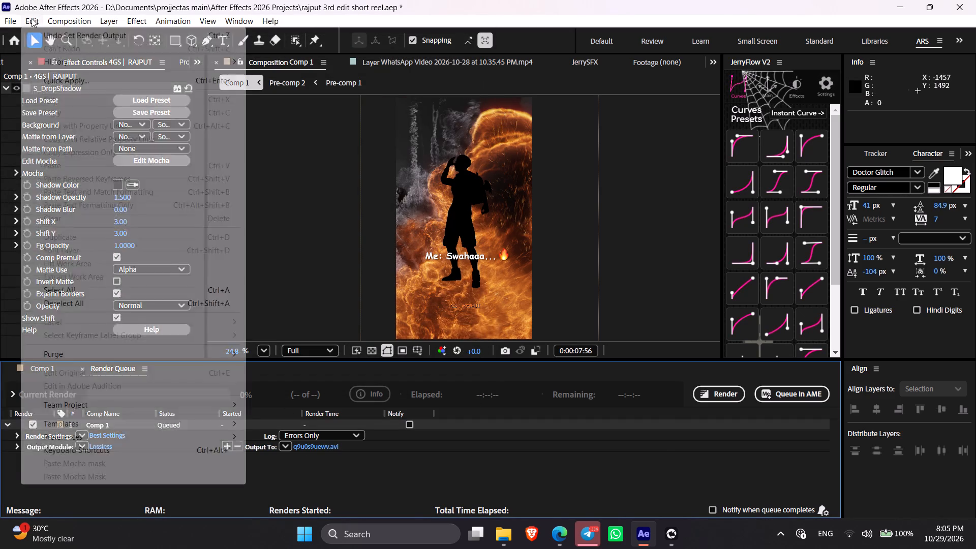
left_click(299, 365)
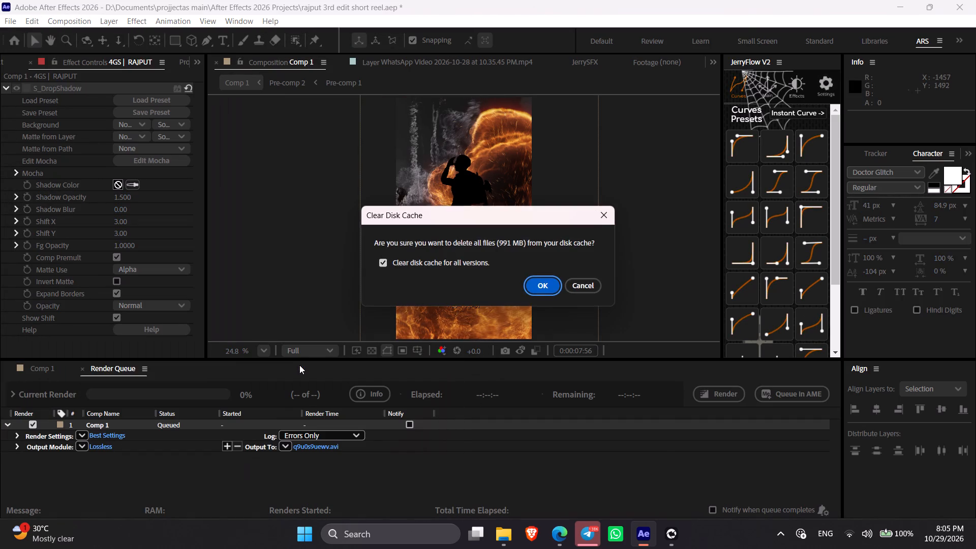
key("Return")
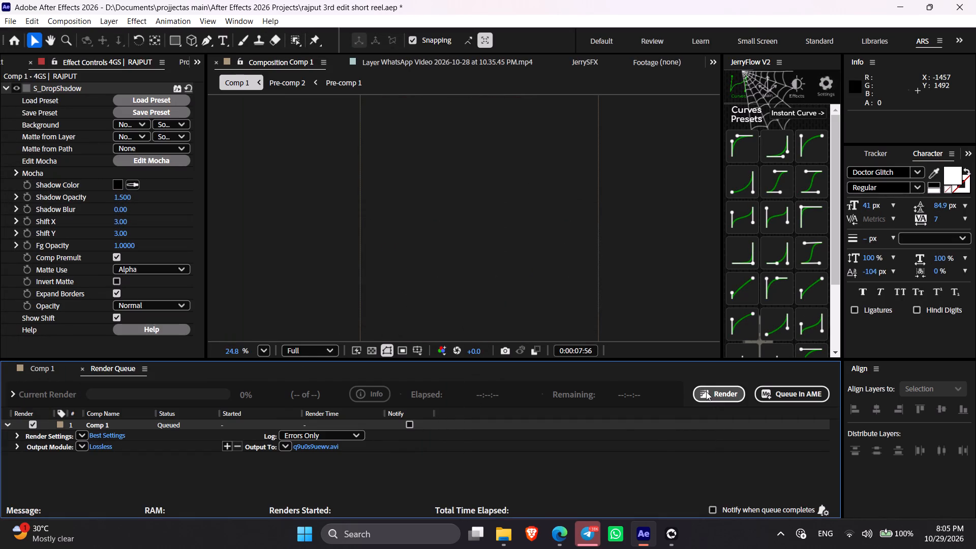
Start rendering the queued Comp 1.
left_click(706, 391)
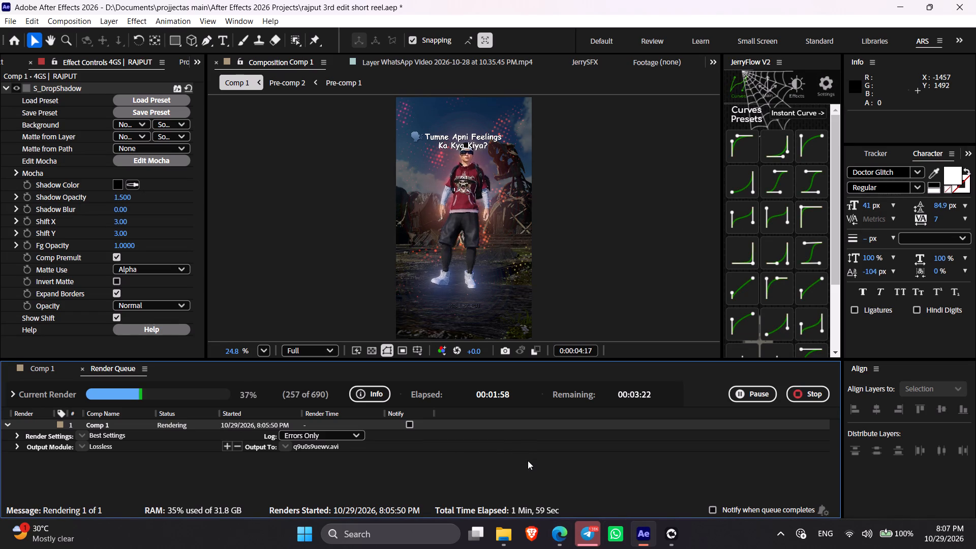